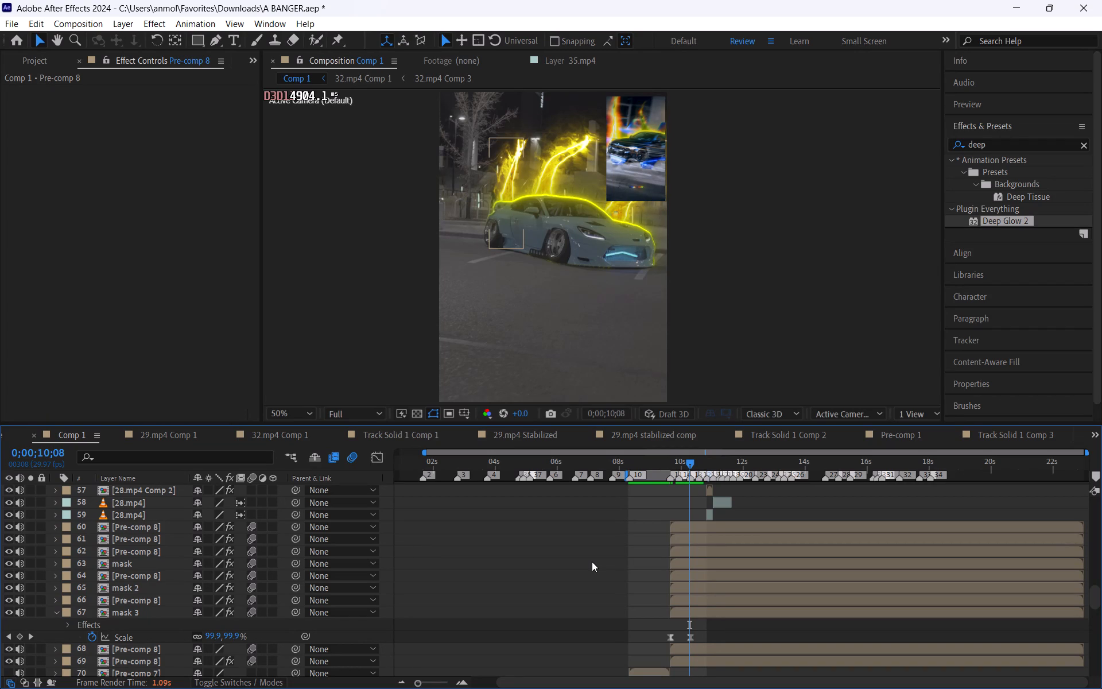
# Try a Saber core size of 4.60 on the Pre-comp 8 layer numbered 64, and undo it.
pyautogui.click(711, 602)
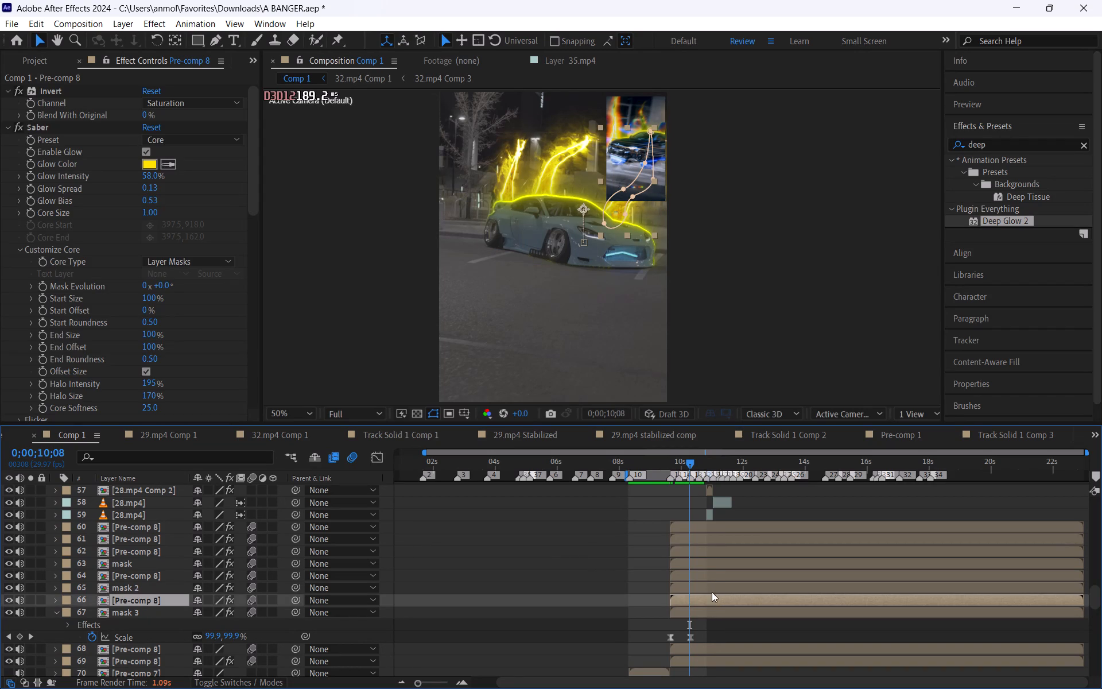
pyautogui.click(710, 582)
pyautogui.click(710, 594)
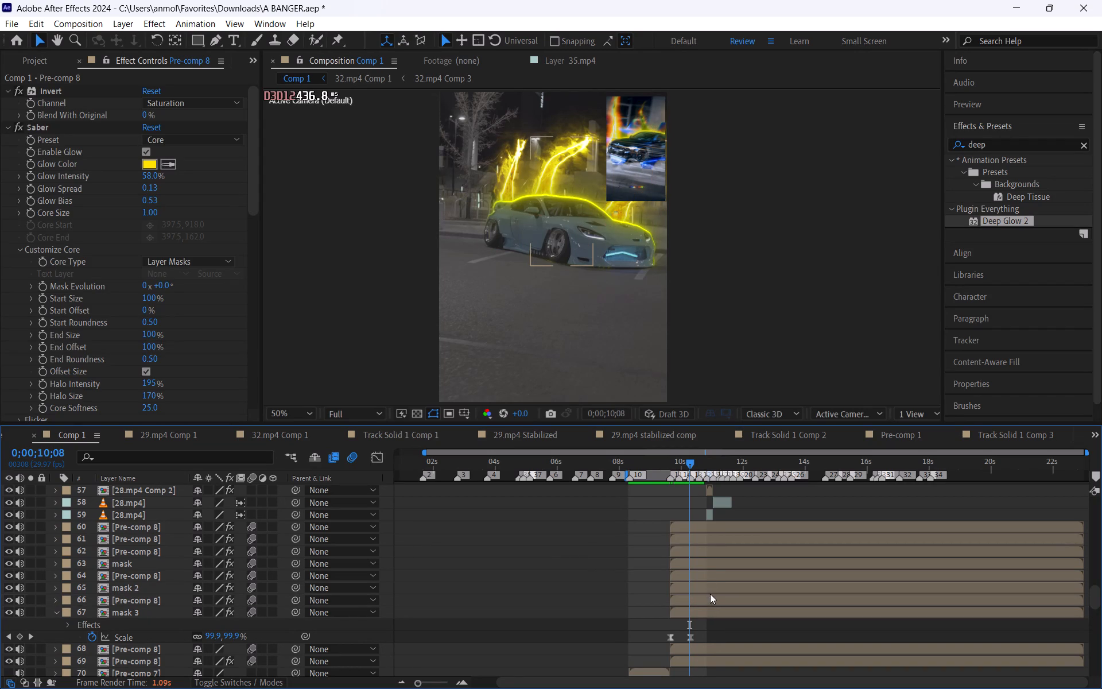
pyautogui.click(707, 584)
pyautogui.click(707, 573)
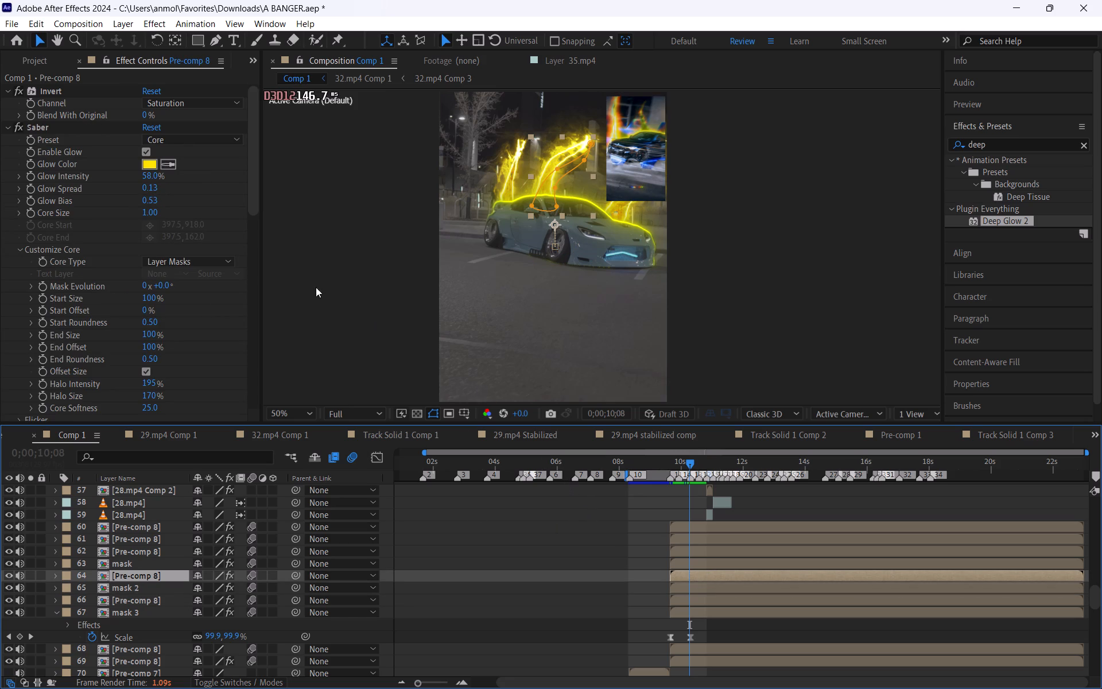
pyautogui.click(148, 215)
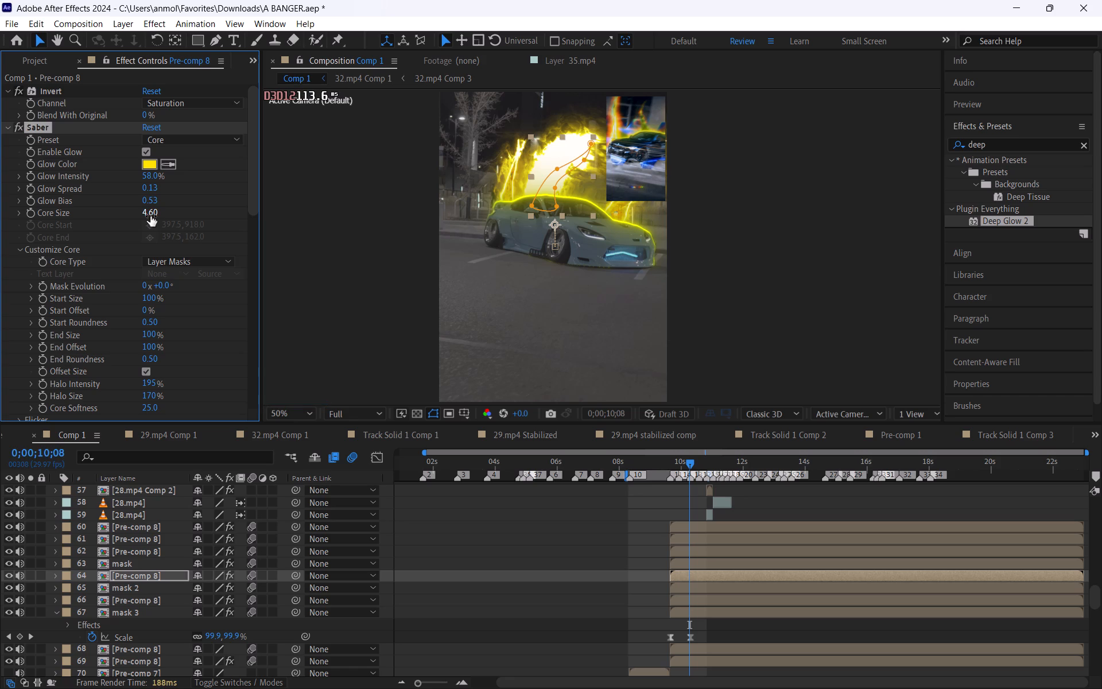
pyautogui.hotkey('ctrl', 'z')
# Set the Saber glow color of Pre-comp 8 layer 64 to a muted yellow-green, AAC34C.
pyautogui.click(152, 165)
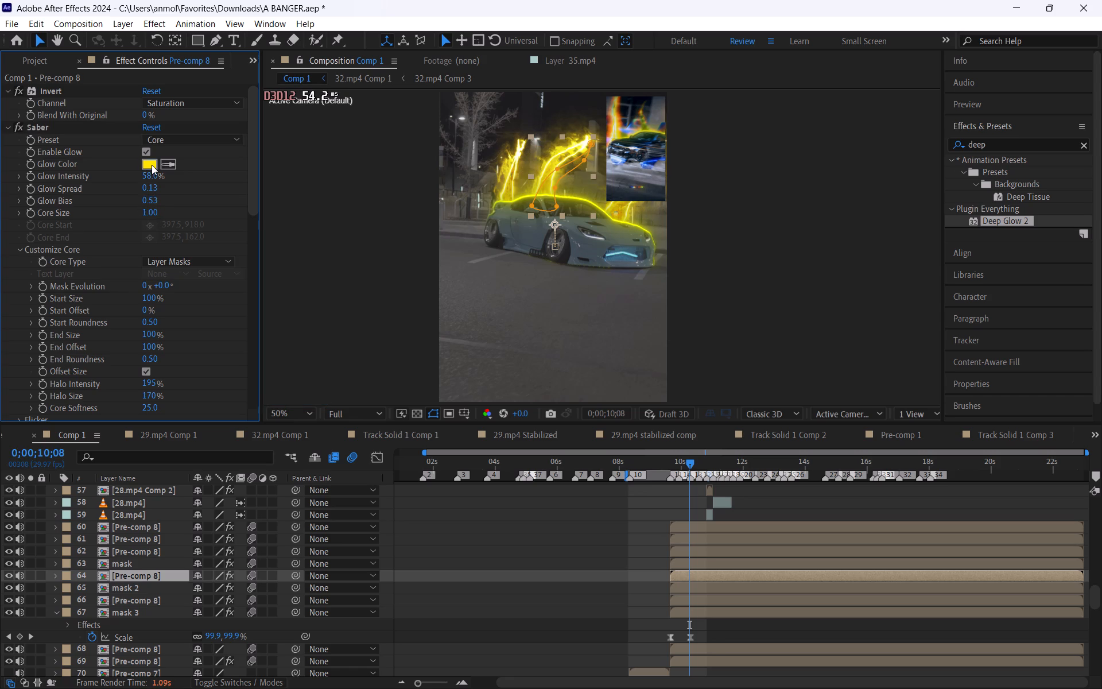
pyautogui.moveTo(222, 564); pyautogui.dragTo(222, 563)
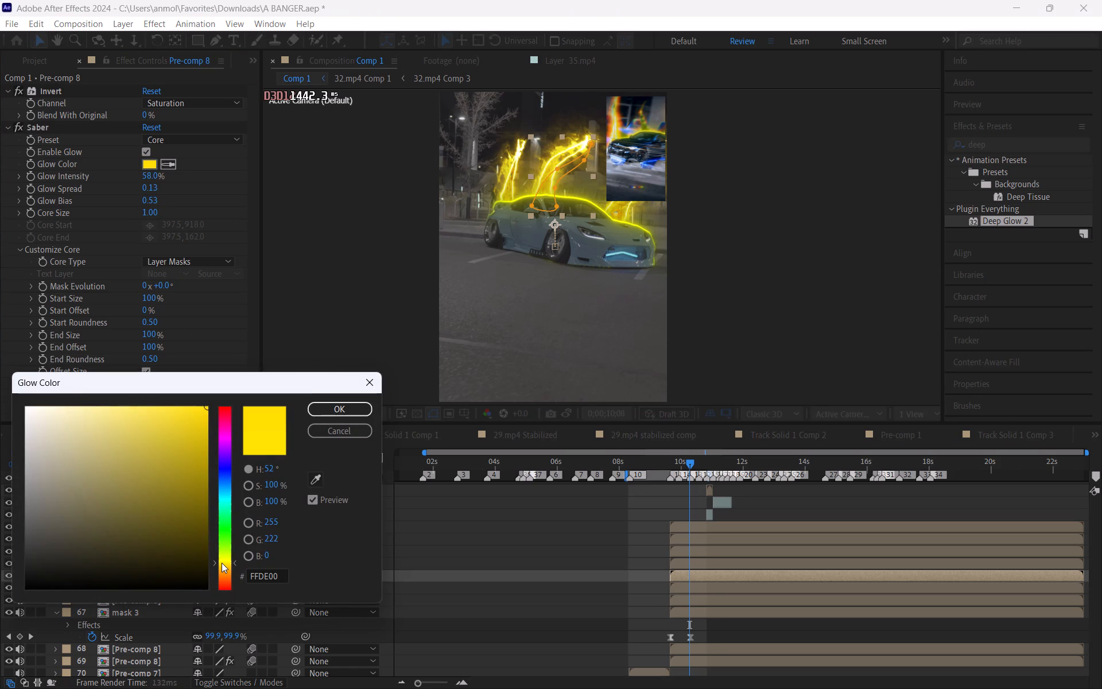
pyautogui.moveTo(222, 563); pyautogui.dragTo(224, 551)
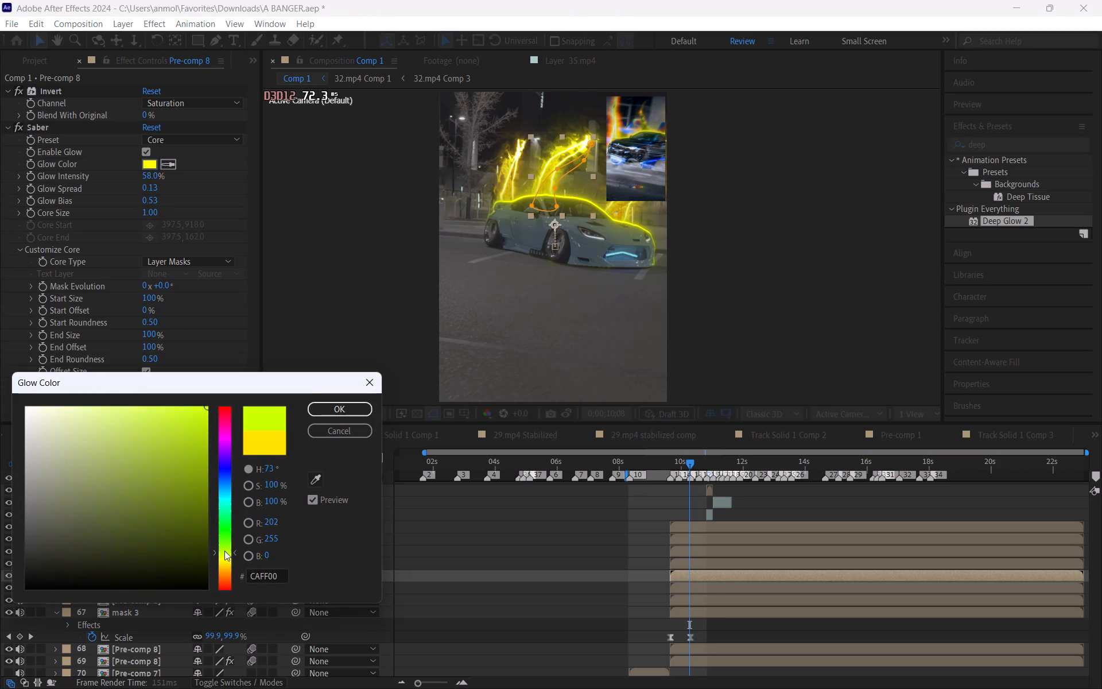
pyautogui.moveTo(224, 551); pyautogui.dragTo(219, 504)
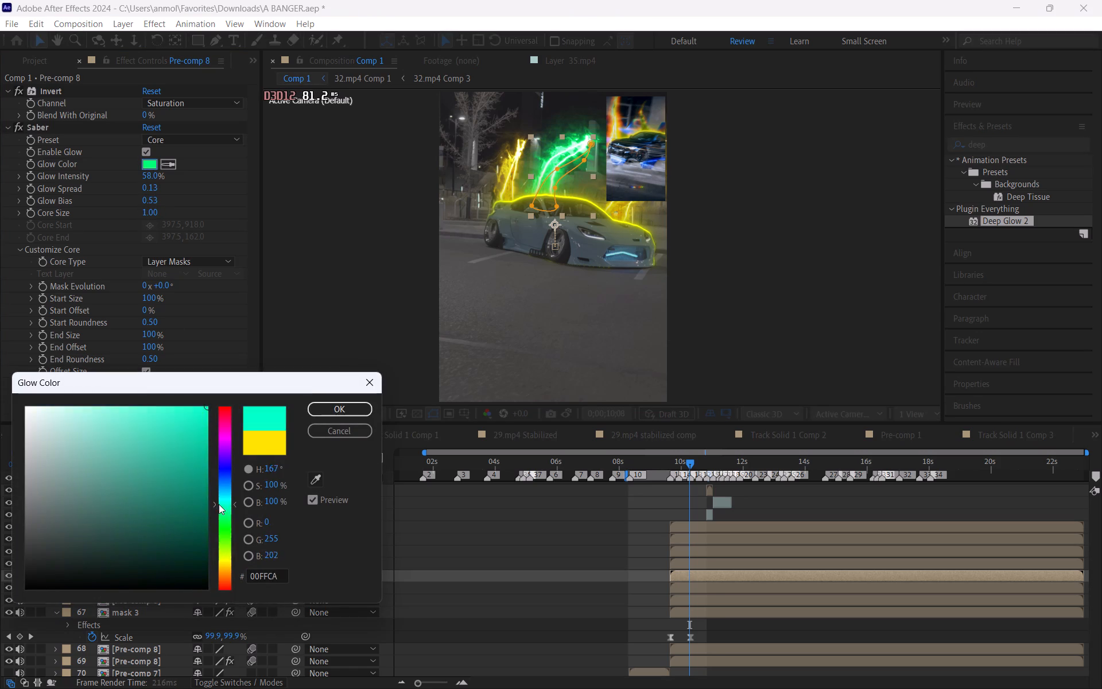
pyautogui.moveTo(219, 504); pyautogui.dragTo(213, 429)
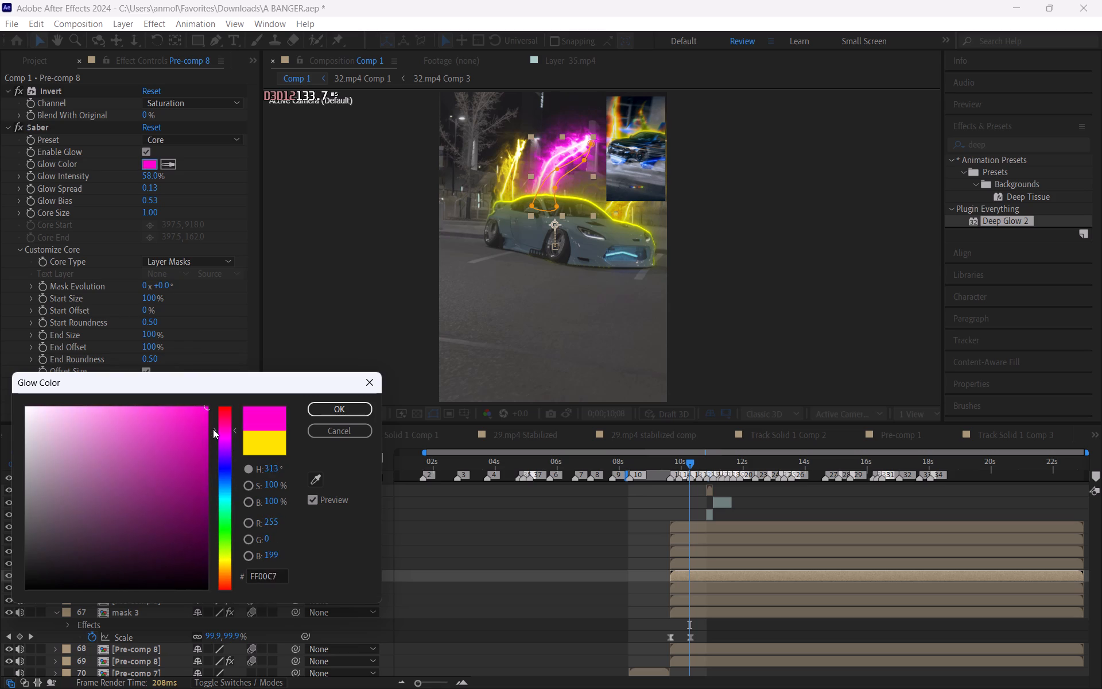
pyautogui.moveTo(213, 429); pyautogui.dragTo(218, 371)
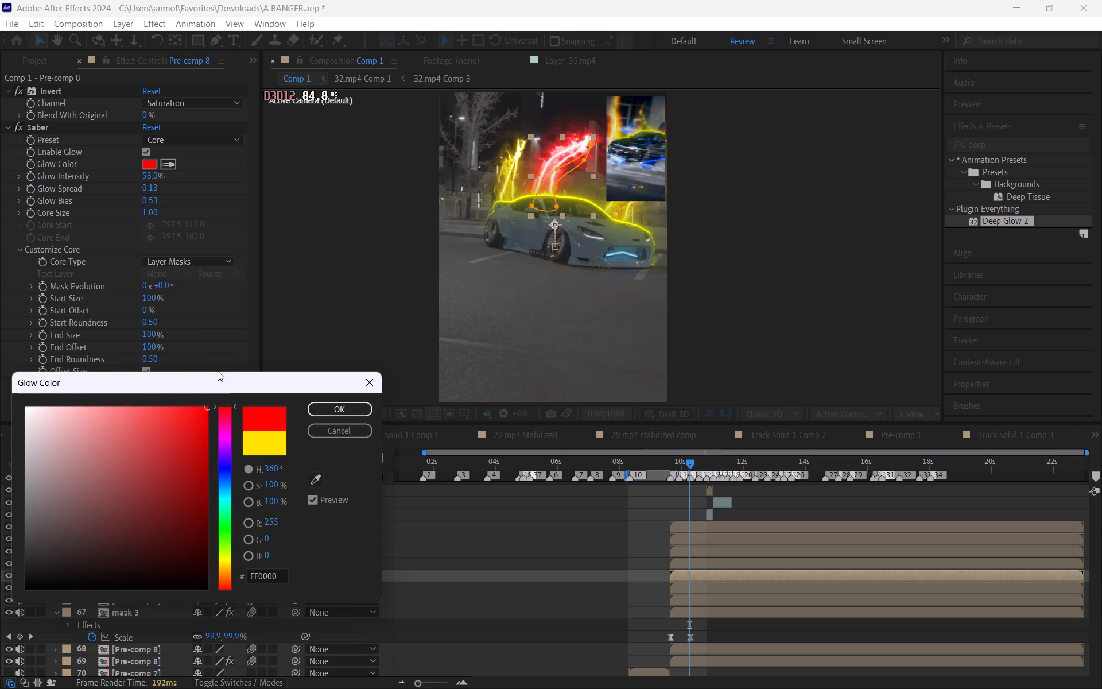
pyautogui.moveTo(218, 371); pyautogui.dragTo(232, 404)
pyautogui.moveTo(232, 404); pyautogui.dragTo(253, 537)
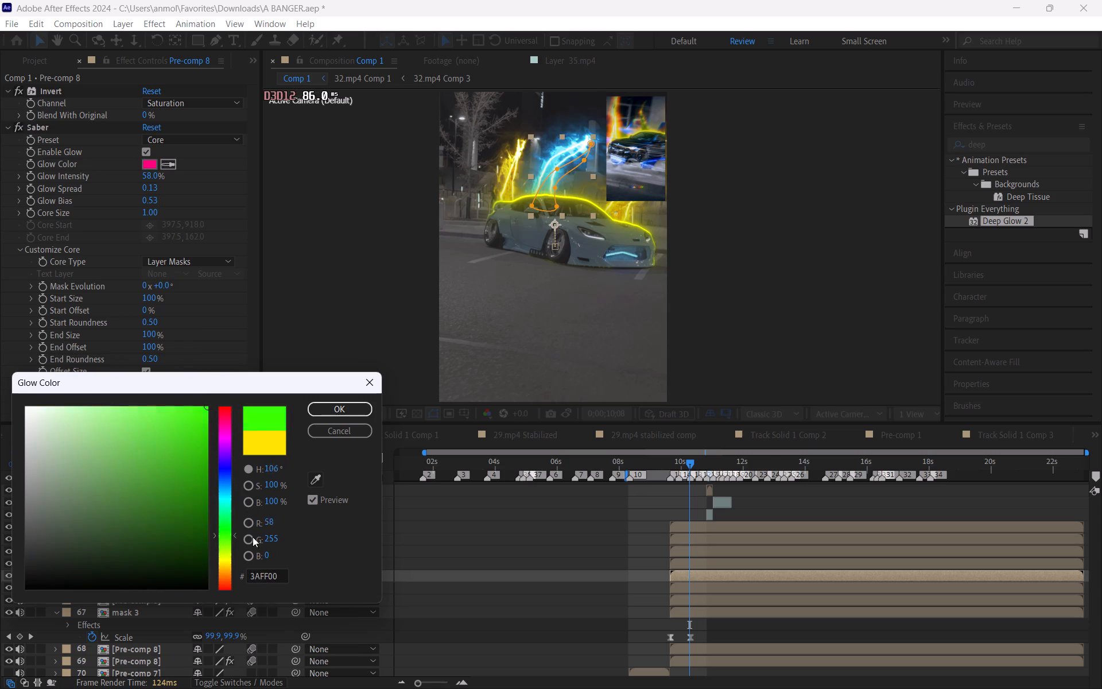
pyautogui.moveTo(253, 537); pyautogui.dragTo(255, 562)
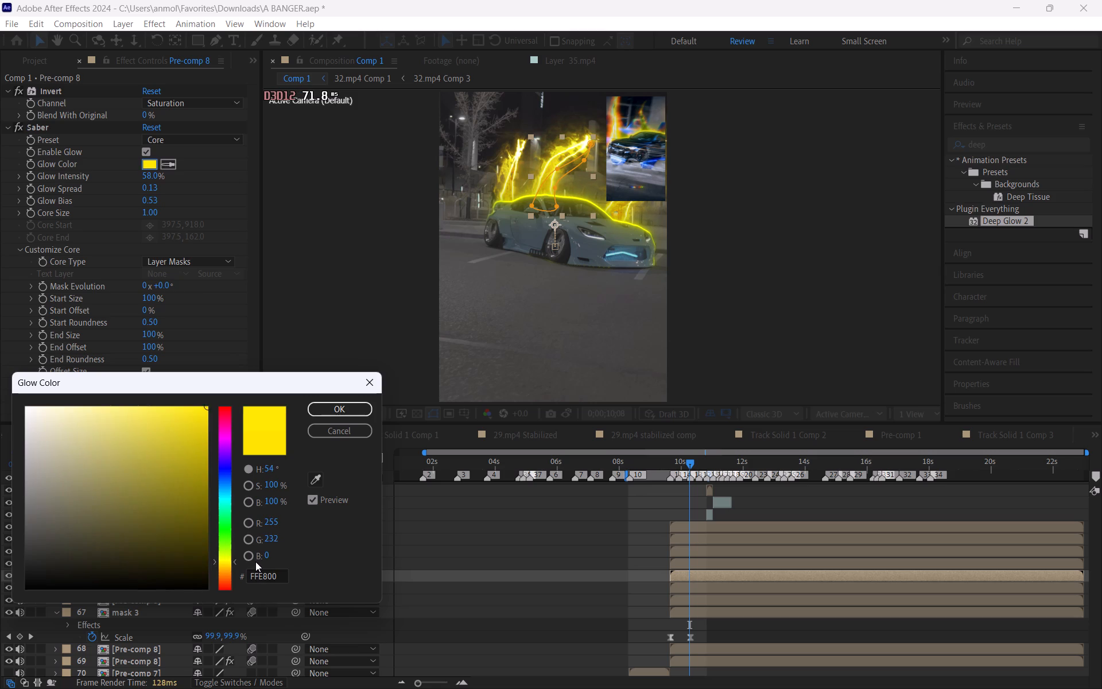
pyautogui.moveTo(255, 562); pyautogui.dragTo(255, 561)
pyautogui.moveTo(184, 418); pyautogui.dragTo(163, 429)
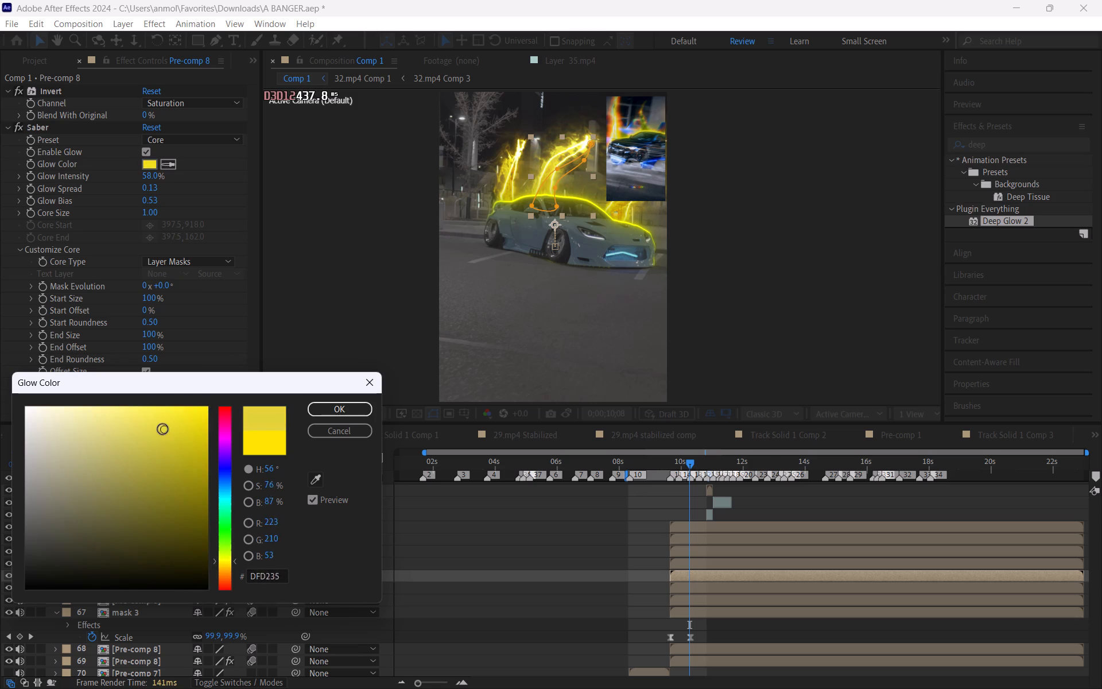
pyautogui.moveTo(163, 429); pyautogui.dragTo(122, 428)
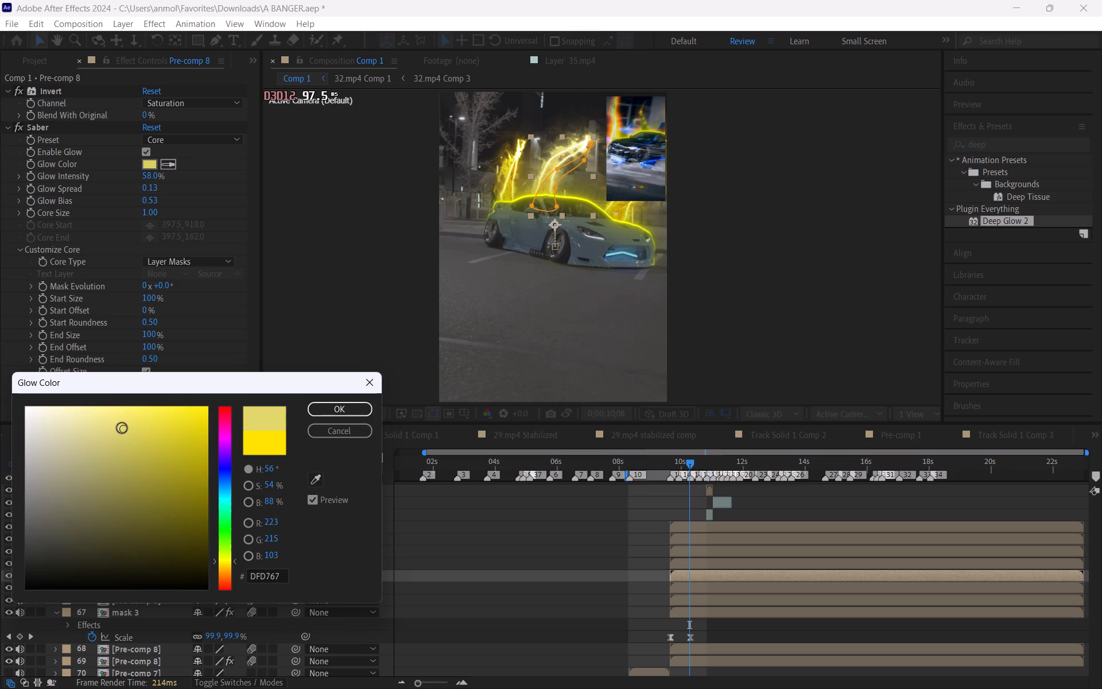
pyautogui.moveTo(122, 428); pyautogui.dragTo(122, 426)
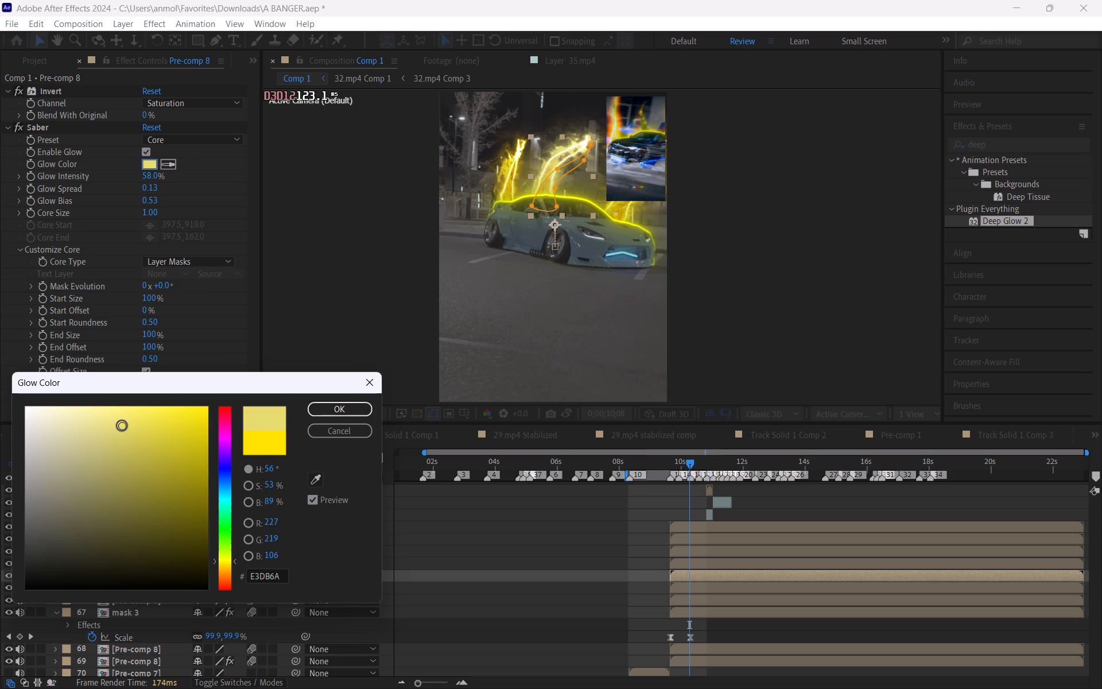
pyautogui.moveTo(122, 426); pyautogui.dragTo(127, 517)
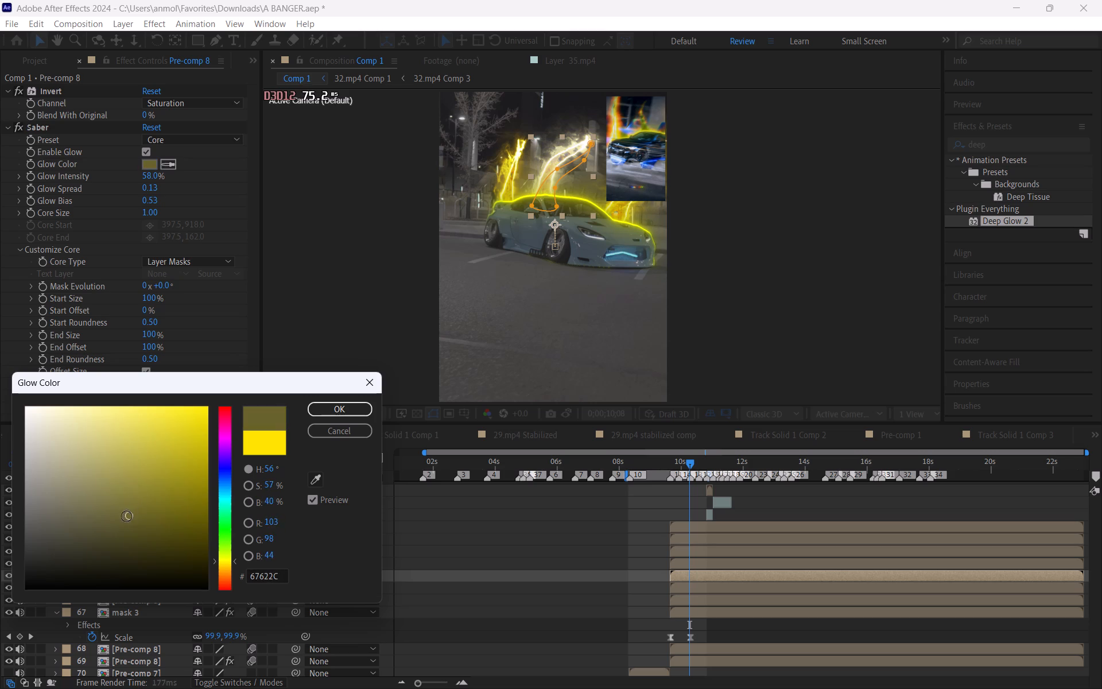
pyautogui.moveTo(127, 517); pyautogui.dragTo(98, 638)
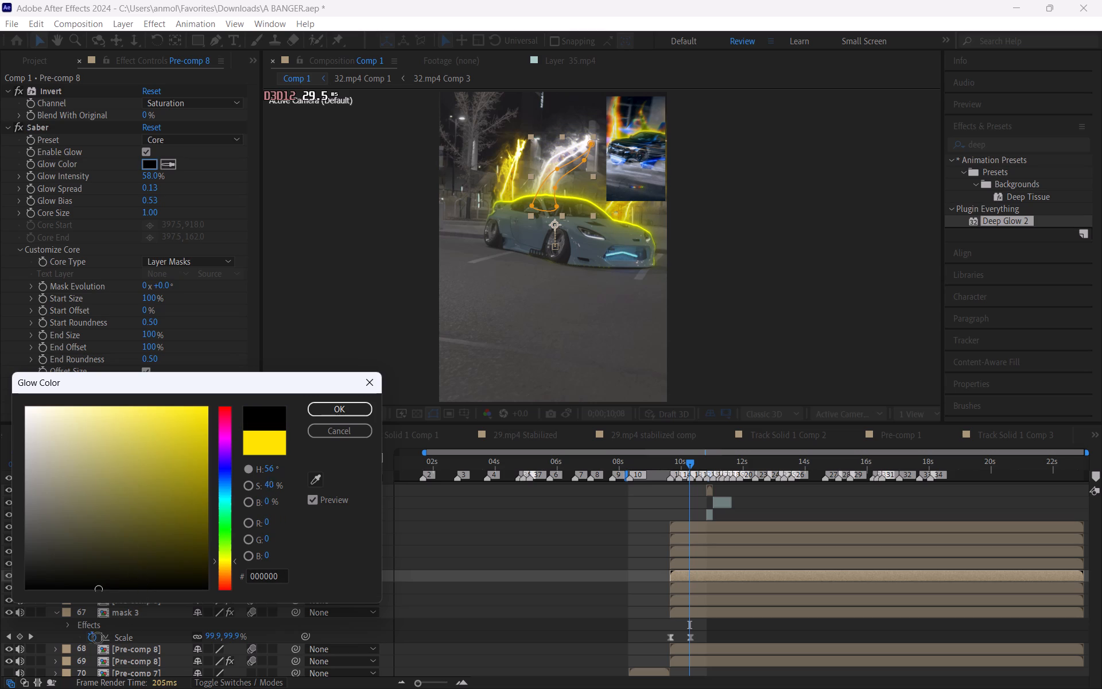
pyautogui.moveTo(98, 638); pyautogui.dragTo(107, 382)
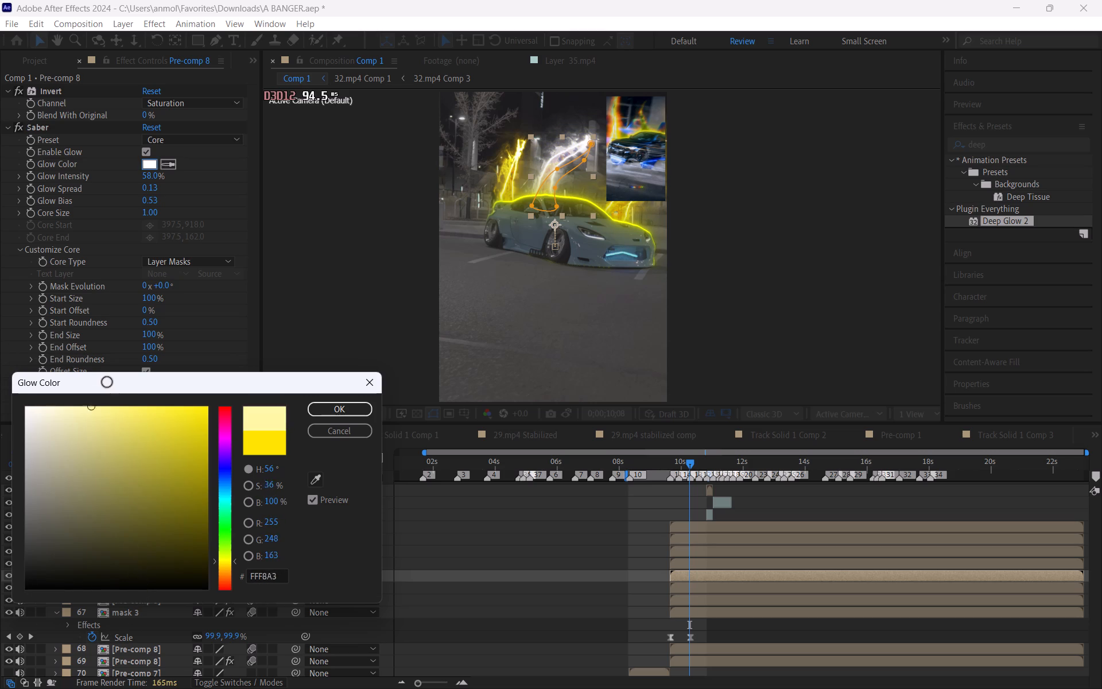
pyautogui.moveTo(107, 382); pyautogui.dragTo(94, 425)
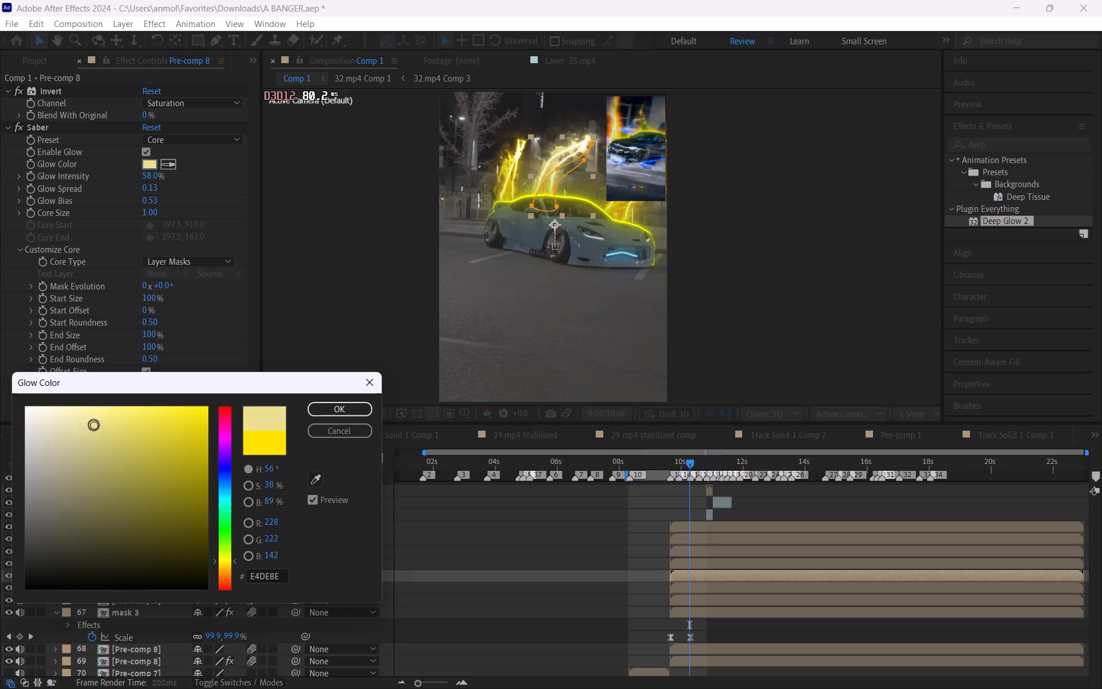
pyautogui.moveTo(94, 425); pyautogui.dragTo(115, 485)
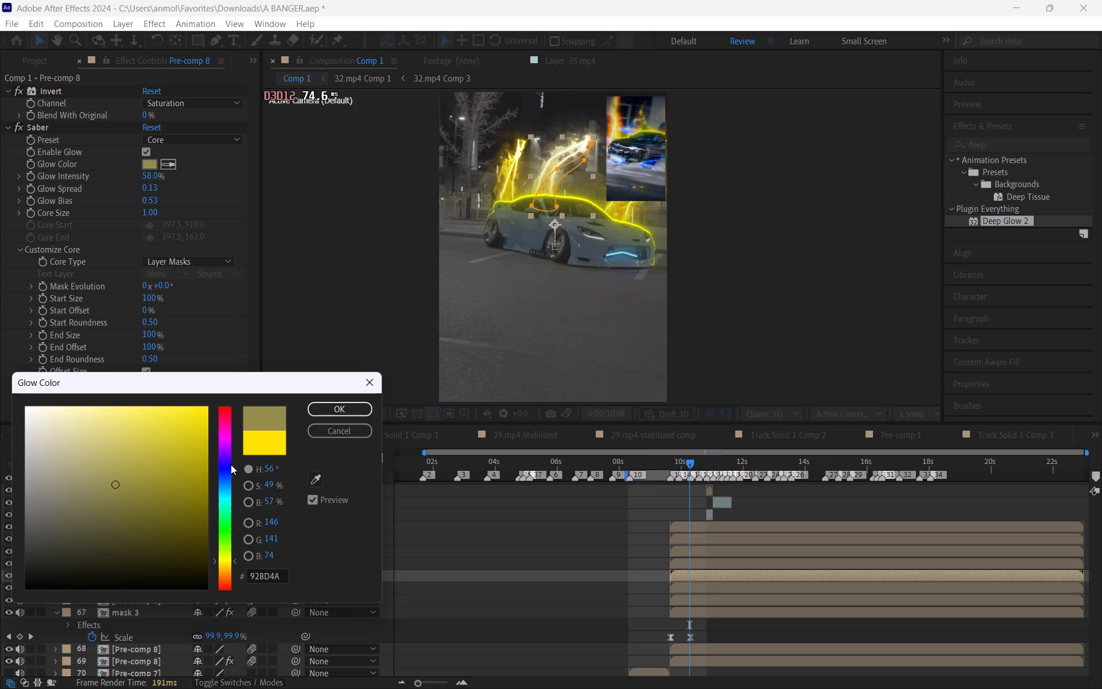
pyautogui.moveTo(105, 482); pyautogui.dragTo(117, 508)
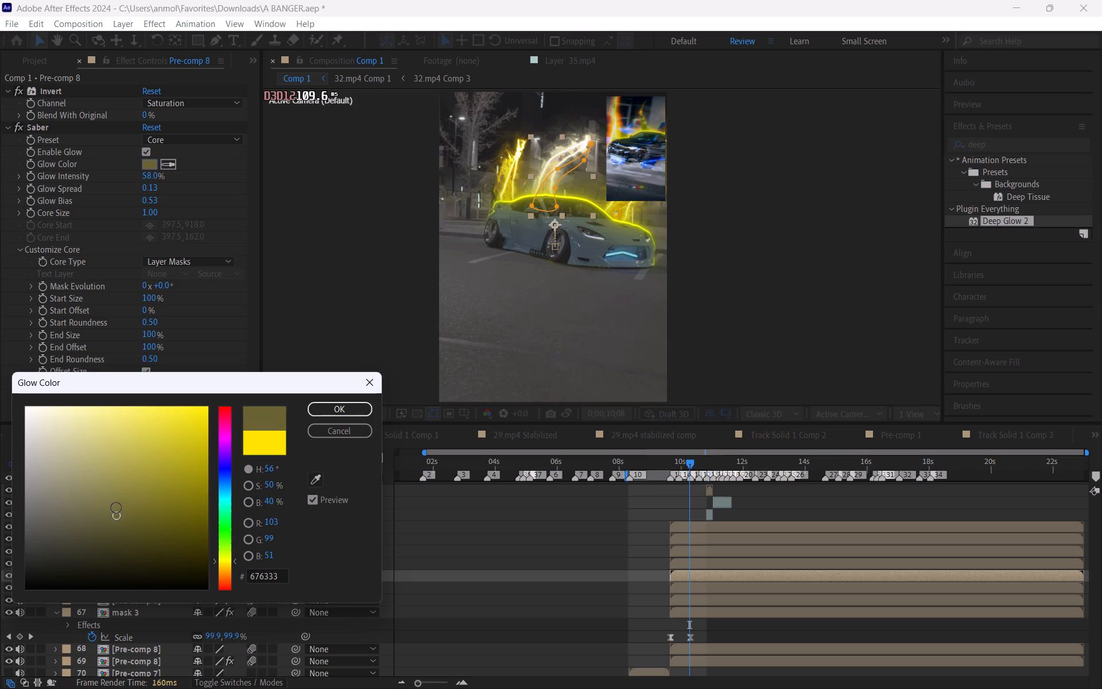
pyautogui.moveTo(117, 508); pyautogui.dragTo(137, 449)
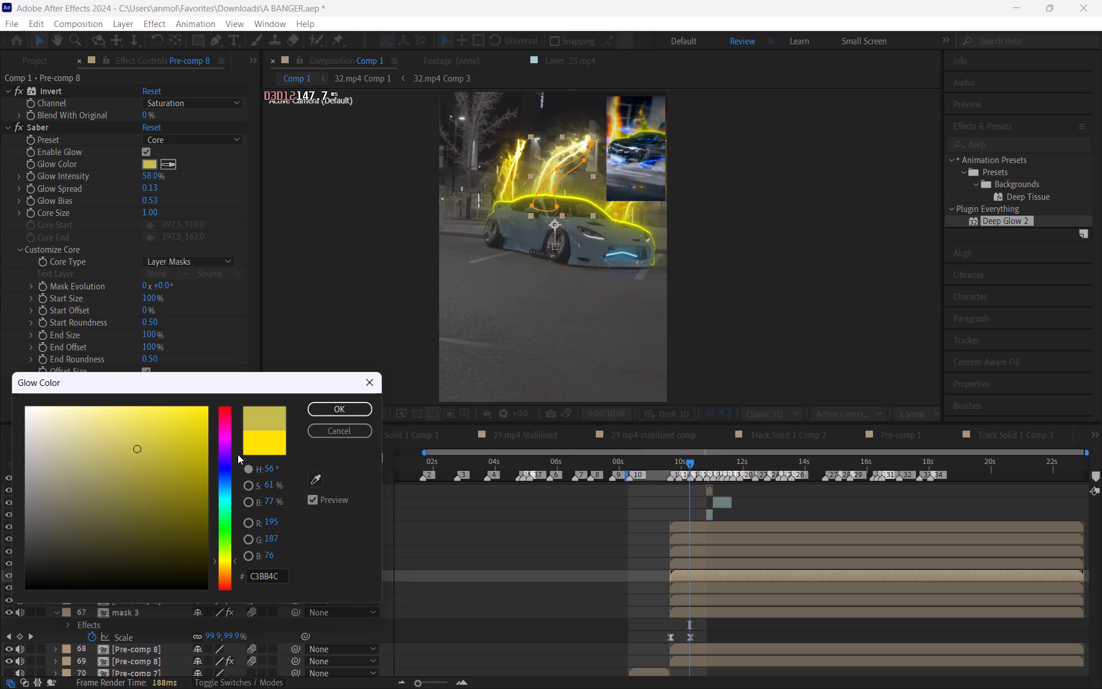
pyautogui.click(226, 553)
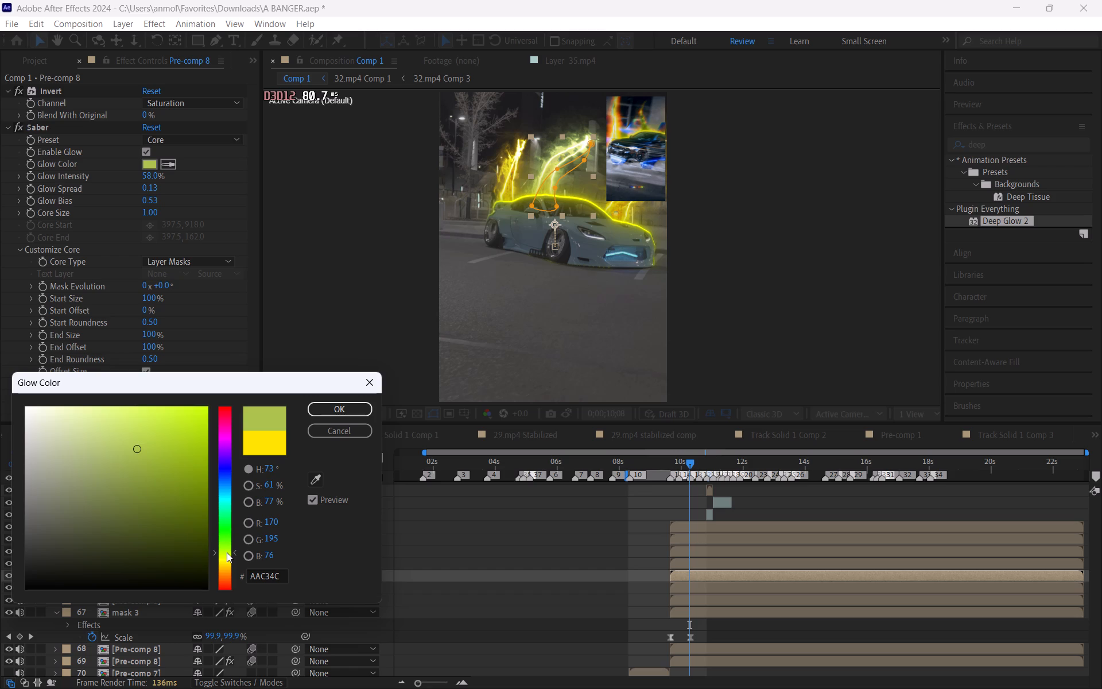
pyautogui.click(323, 411)
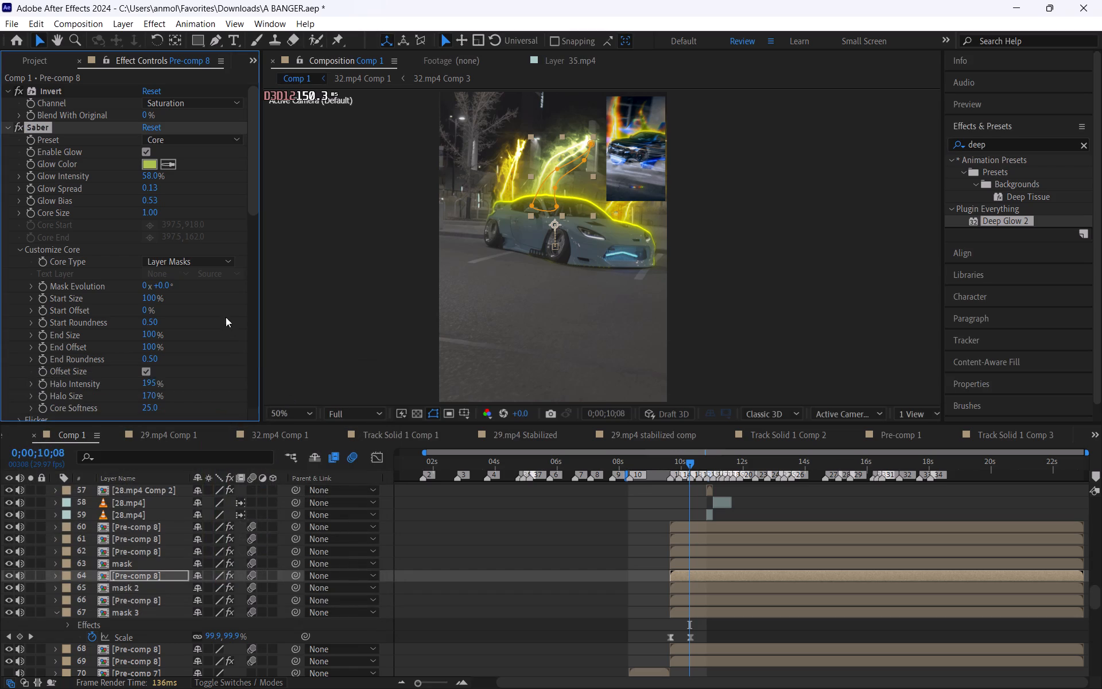
# Set the Saber glow color of Pre-comp 8 layer 62 to orange, FFA000.
pyautogui.click(699, 549)
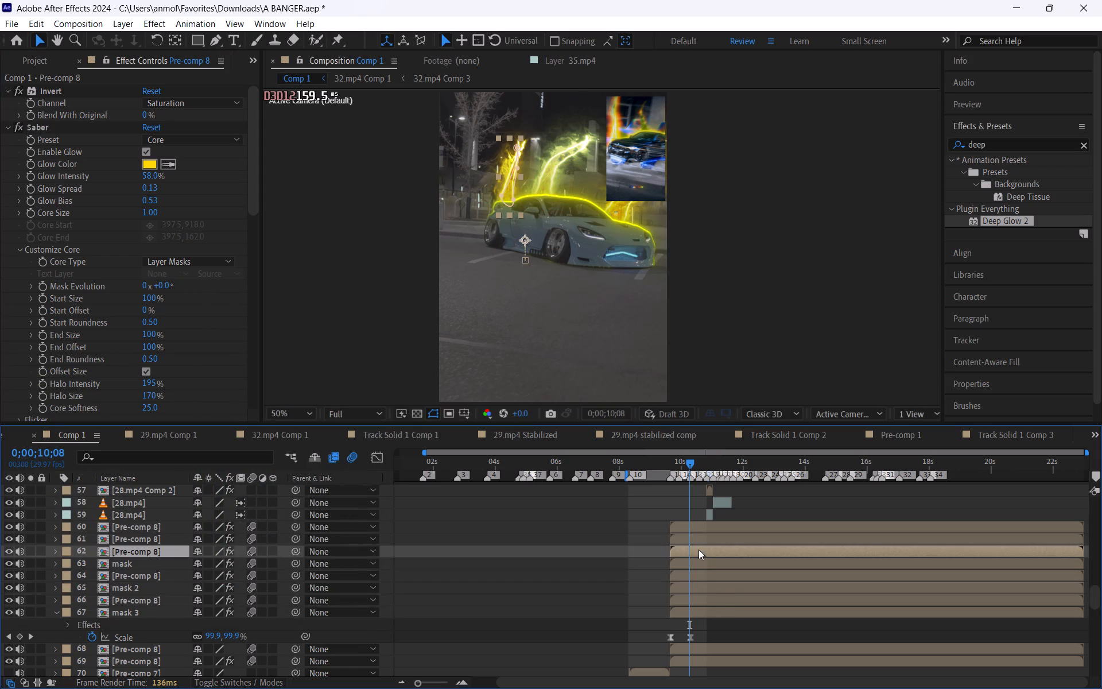
pyautogui.click(149, 169)
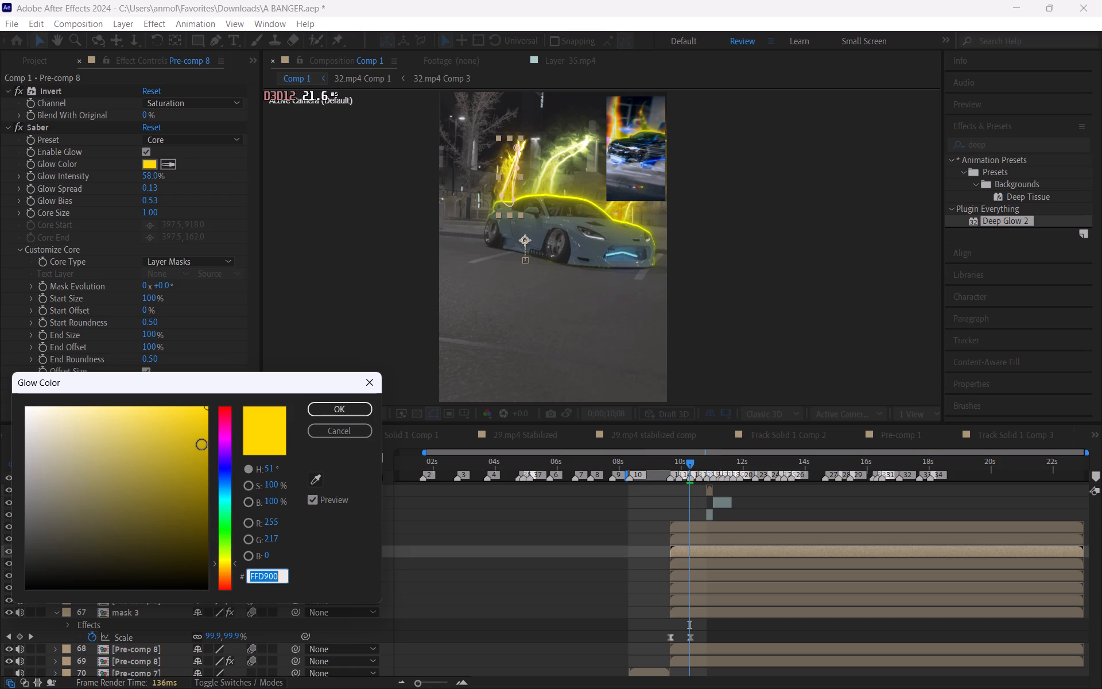
pyautogui.moveTo(225, 565); pyautogui.dragTo(226, 571)
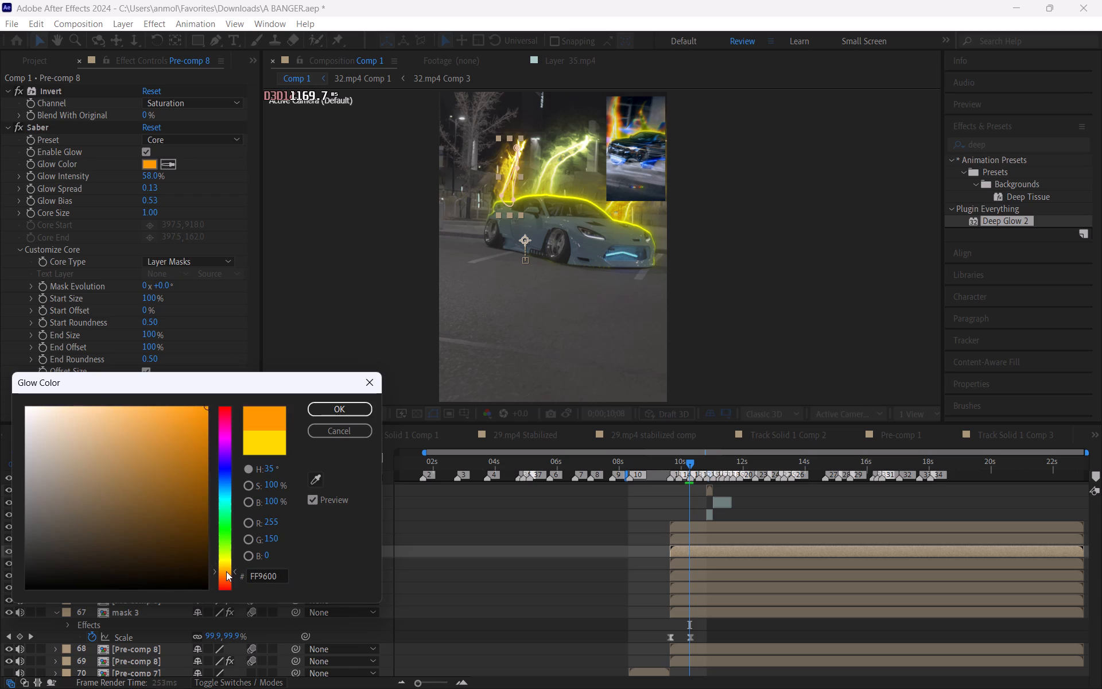
pyautogui.moveTo(226, 571); pyautogui.dragTo(226, 564)
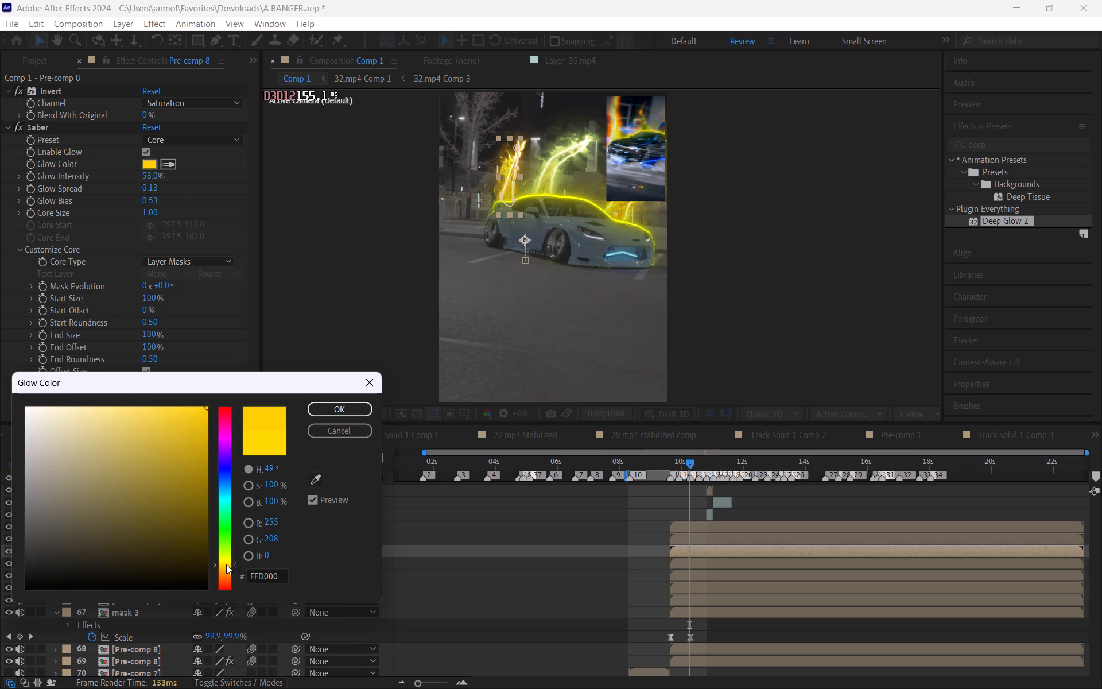
pyautogui.moveTo(226, 564); pyautogui.dragTo(226, 570)
pyautogui.click(335, 408)
pyautogui.click(558, 587)
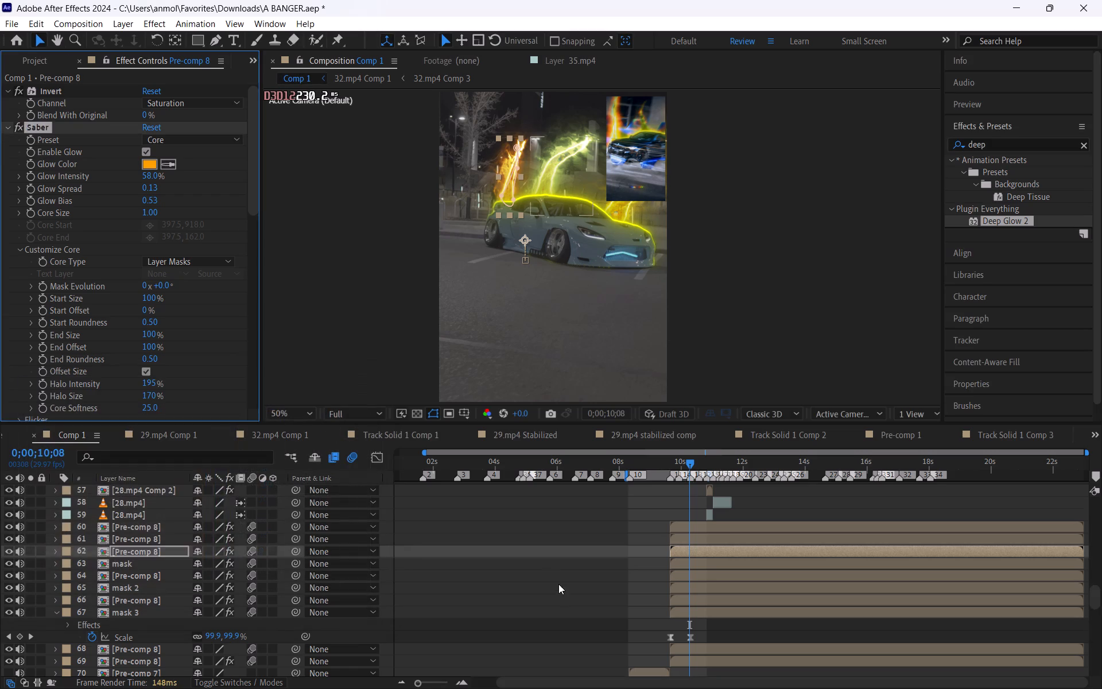
# Change the Saber glow color of Pre-comp 8 layer 62 to a muted orange, C16E23.
pyautogui.click(709, 599)
pyautogui.click(700, 552)
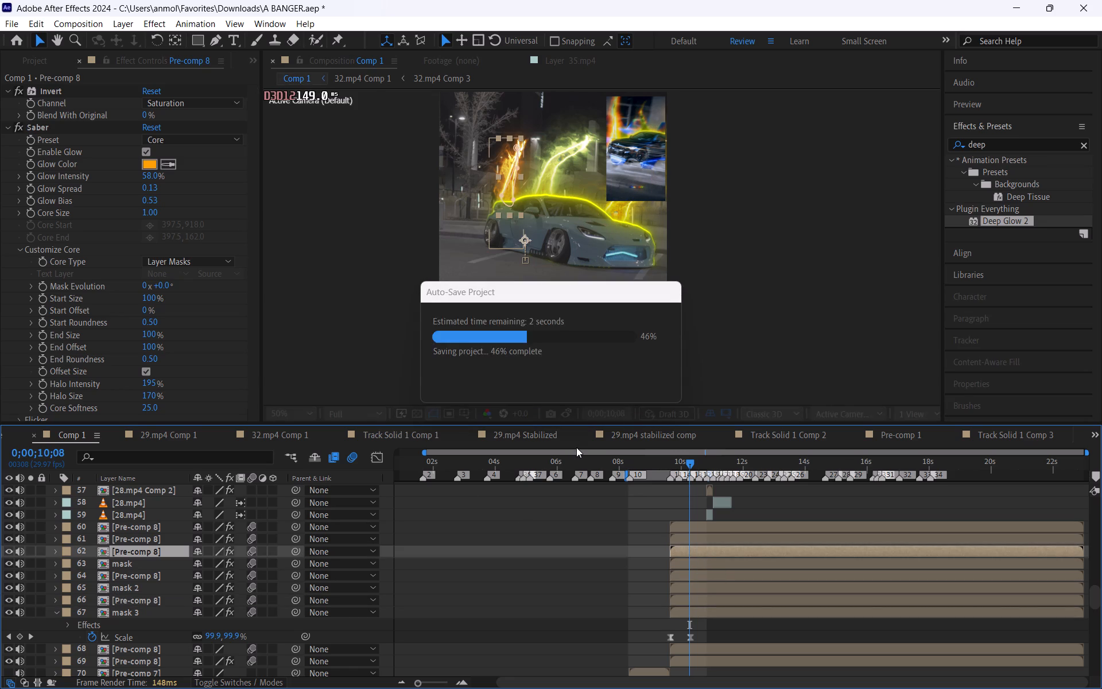
pyautogui.click(146, 164)
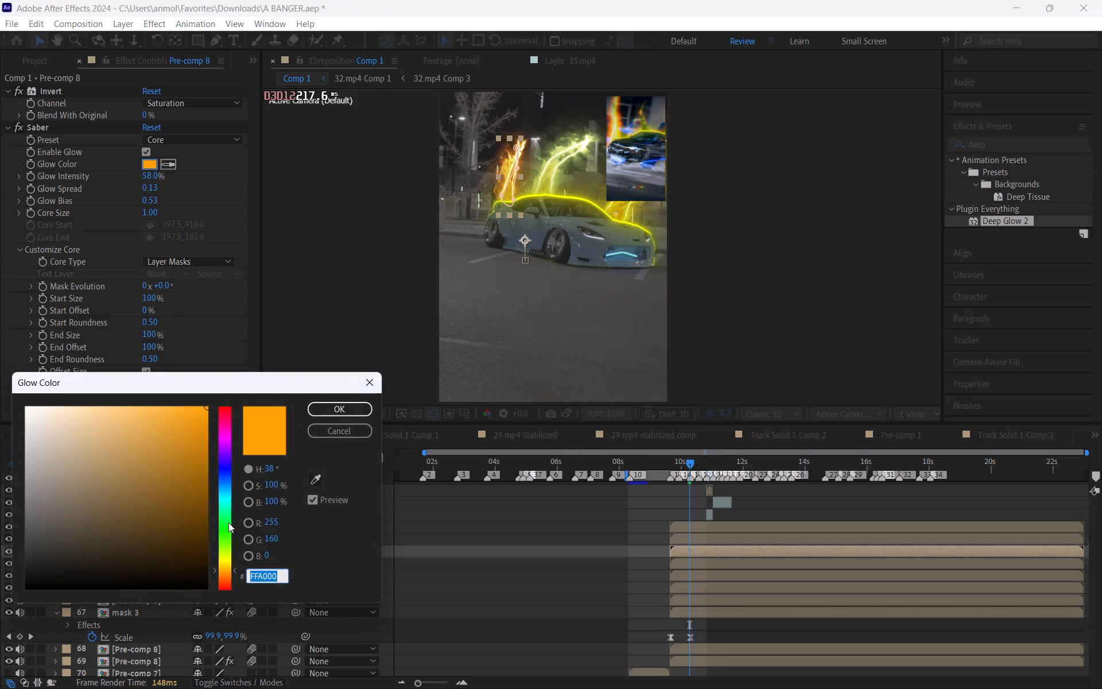
pyautogui.moveTo(225, 567); pyautogui.dragTo(226, 570)
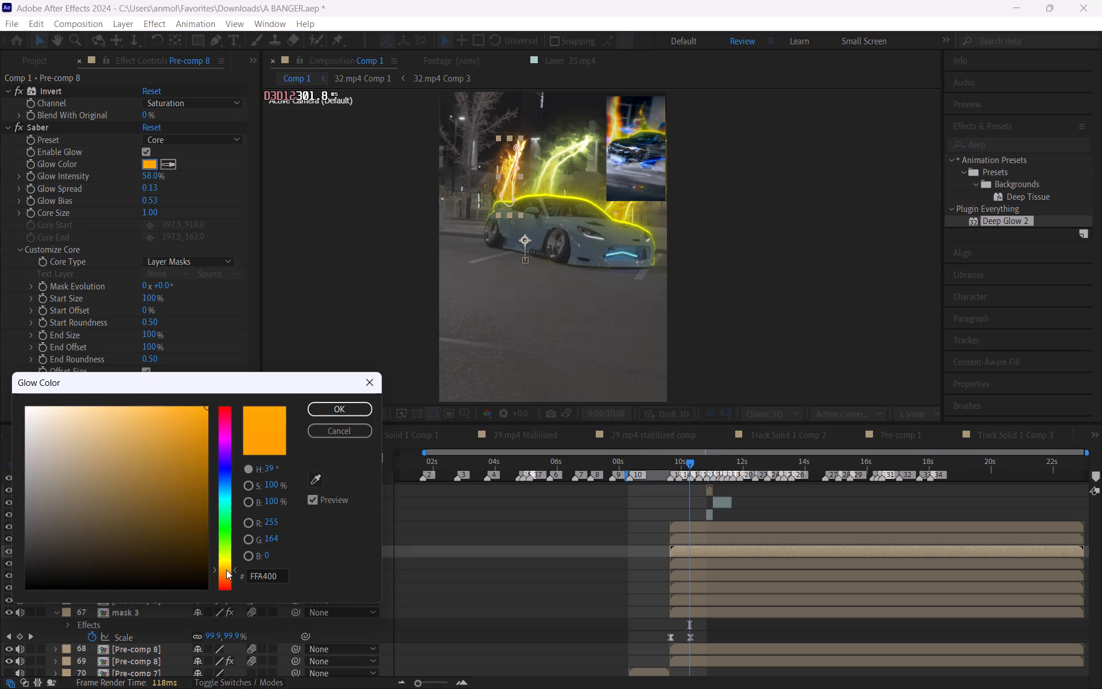
pyautogui.moveTo(226, 570); pyautogui.dragTo(234, 574)
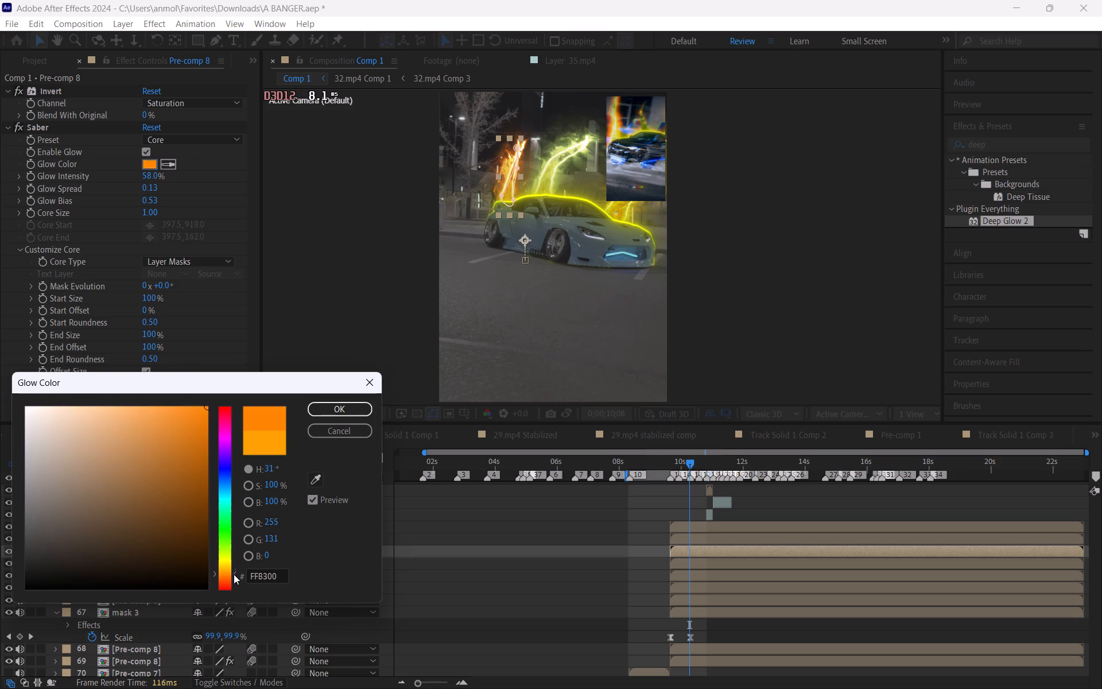
pyautogui.moveTo(234, 574); pyautogui.dragTo(236, 571)
pyautogui.moveTo(236, 571); pyautogui.dragTo(236, 571)
pyautogui.moveTo(195, 419); pyautogui.dragTo(202, 443)
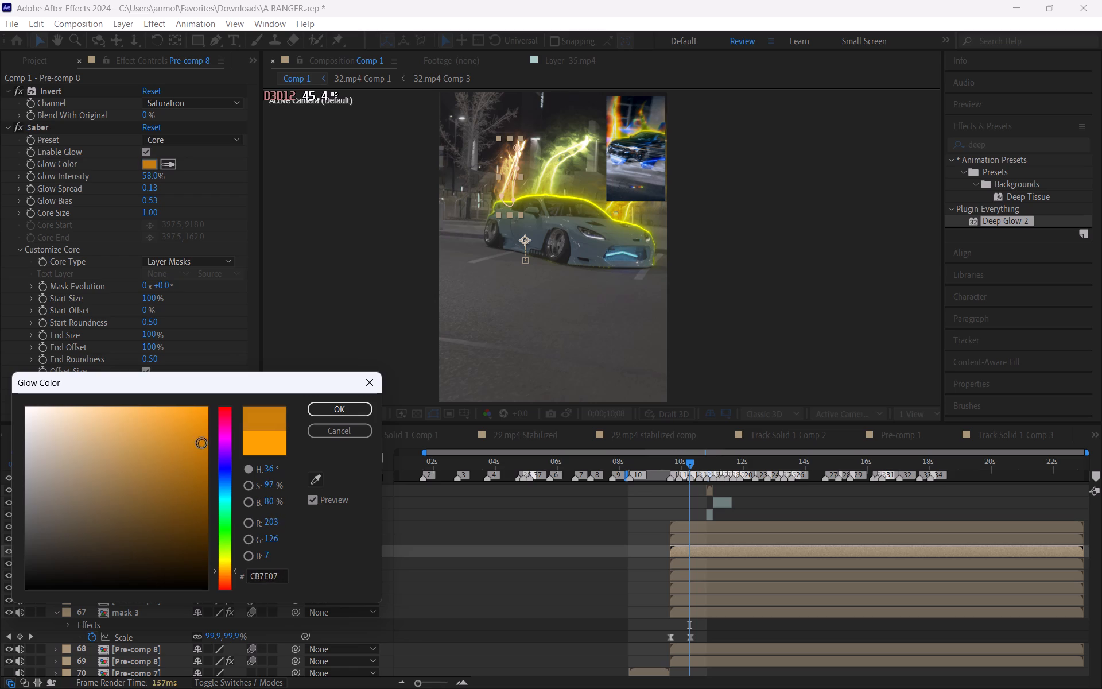
pyautogui.moveTo(202, 443); pyautogui.dragTo(164, 385)
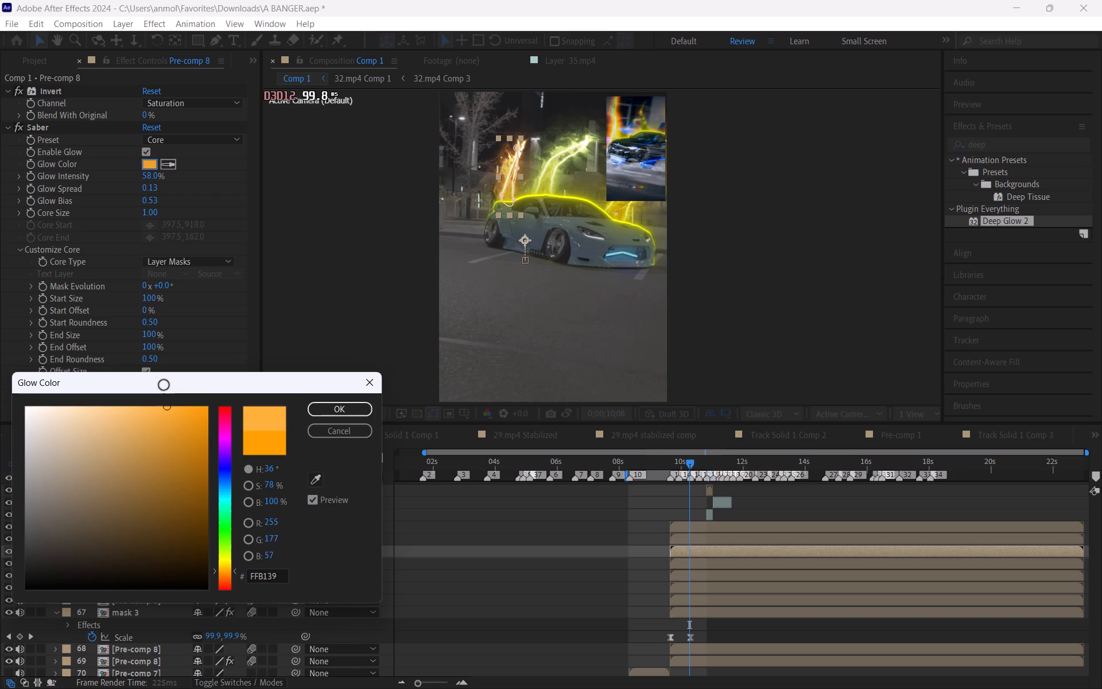
pyautogui.moveTo(164, 385); pyautogui.dragTo(201, 422)
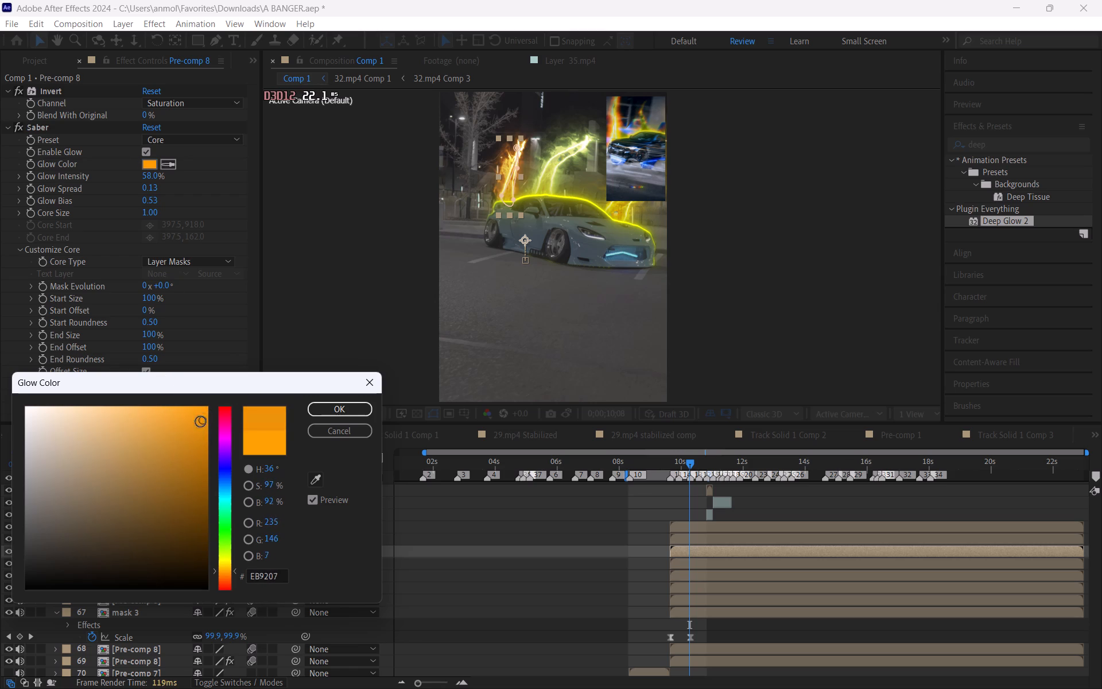
pyautogui.moveTo(201, 422); pyautogui.dragTo(195, 432)
pyautogui.moveTo(226, 581); pyautogui.dragTo(226, 578)
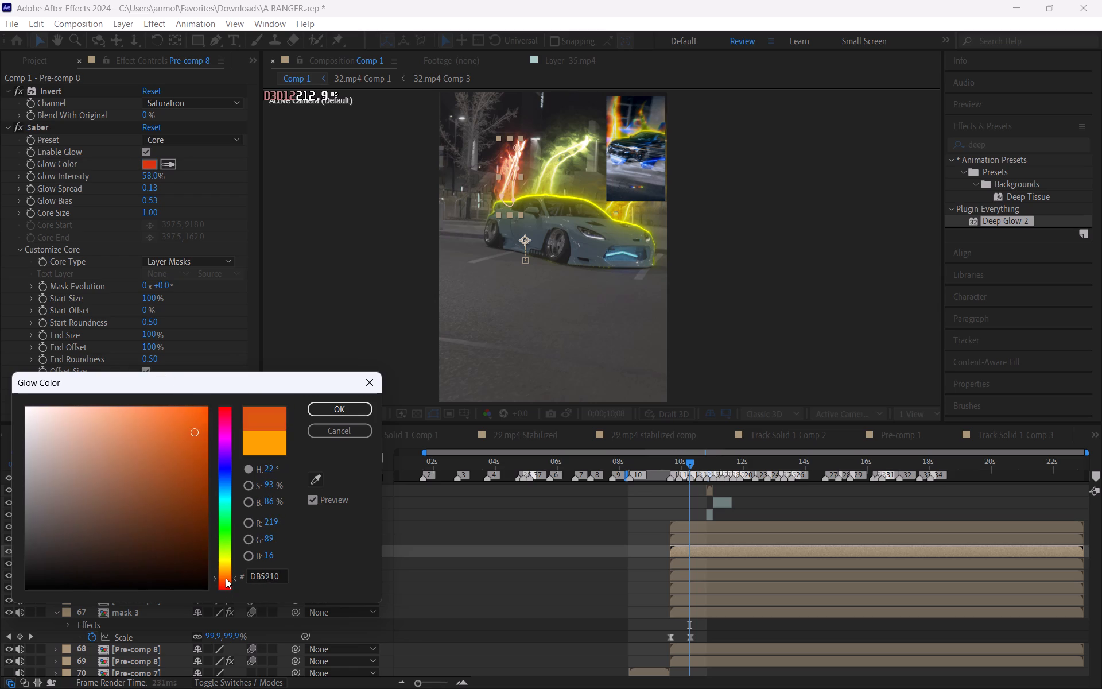
pyautogui.moveTo(226, 578); pyautogui.dragTo(227, 575)
pyautogui.click(173, 449)
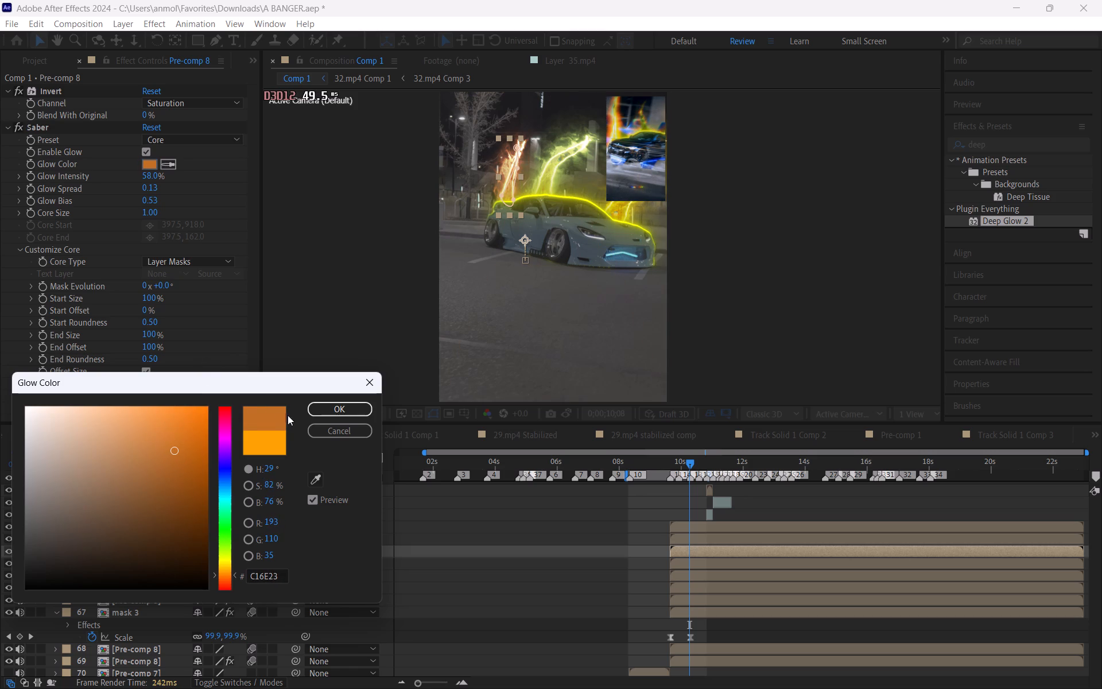
pyautogui.click(315, 413)
pyautogui.click(488, 552)
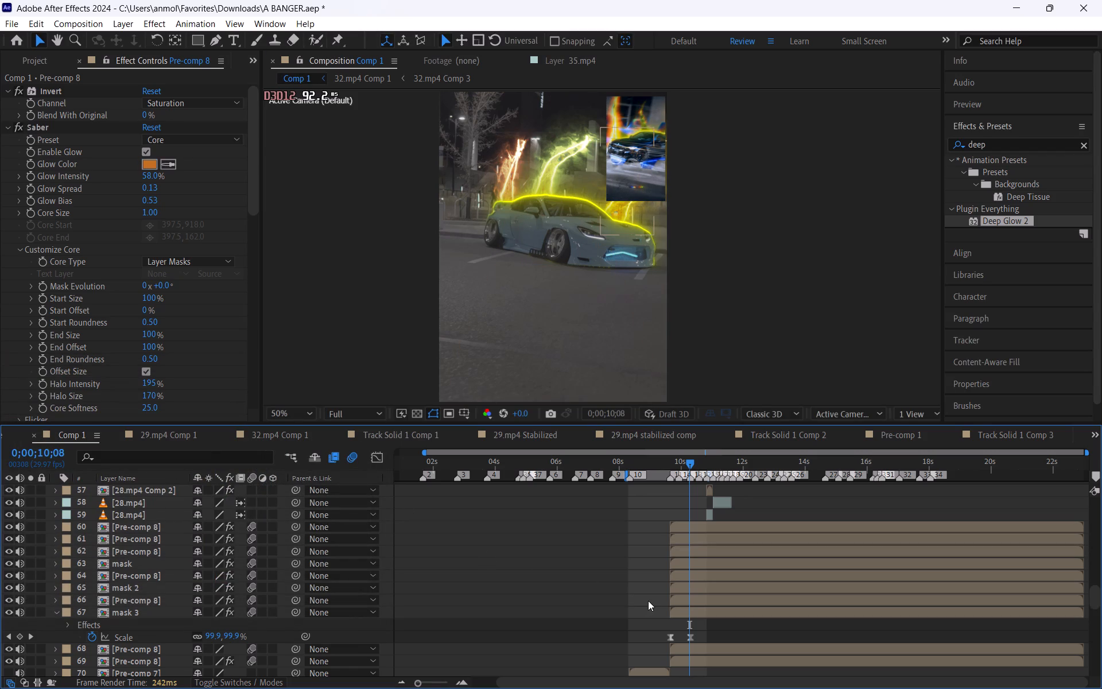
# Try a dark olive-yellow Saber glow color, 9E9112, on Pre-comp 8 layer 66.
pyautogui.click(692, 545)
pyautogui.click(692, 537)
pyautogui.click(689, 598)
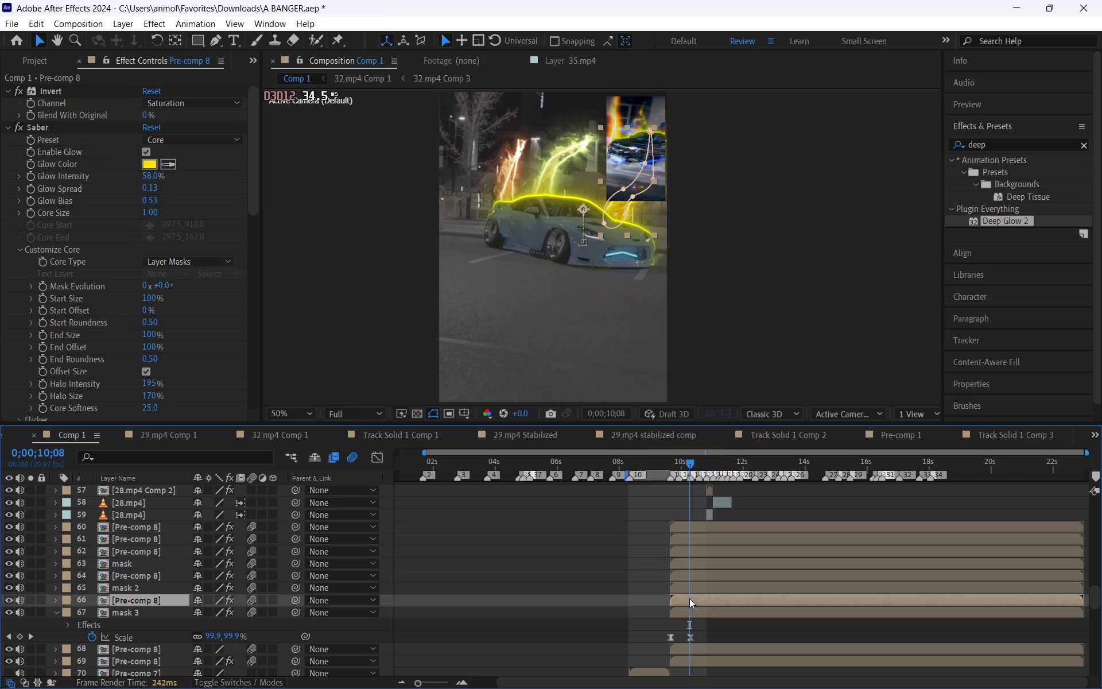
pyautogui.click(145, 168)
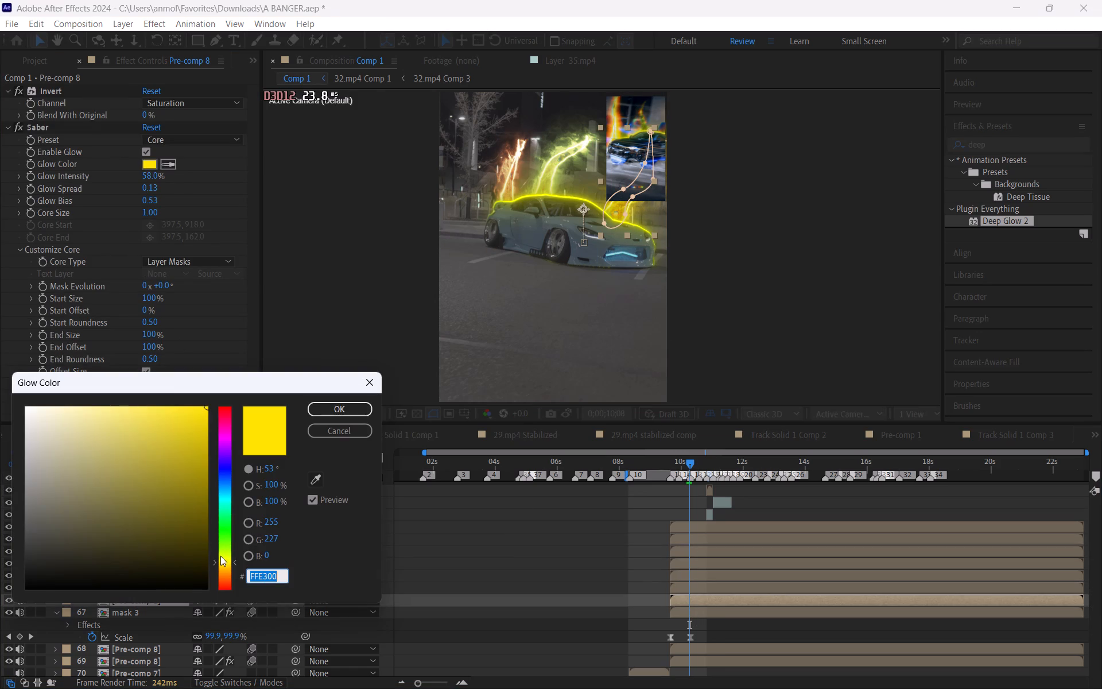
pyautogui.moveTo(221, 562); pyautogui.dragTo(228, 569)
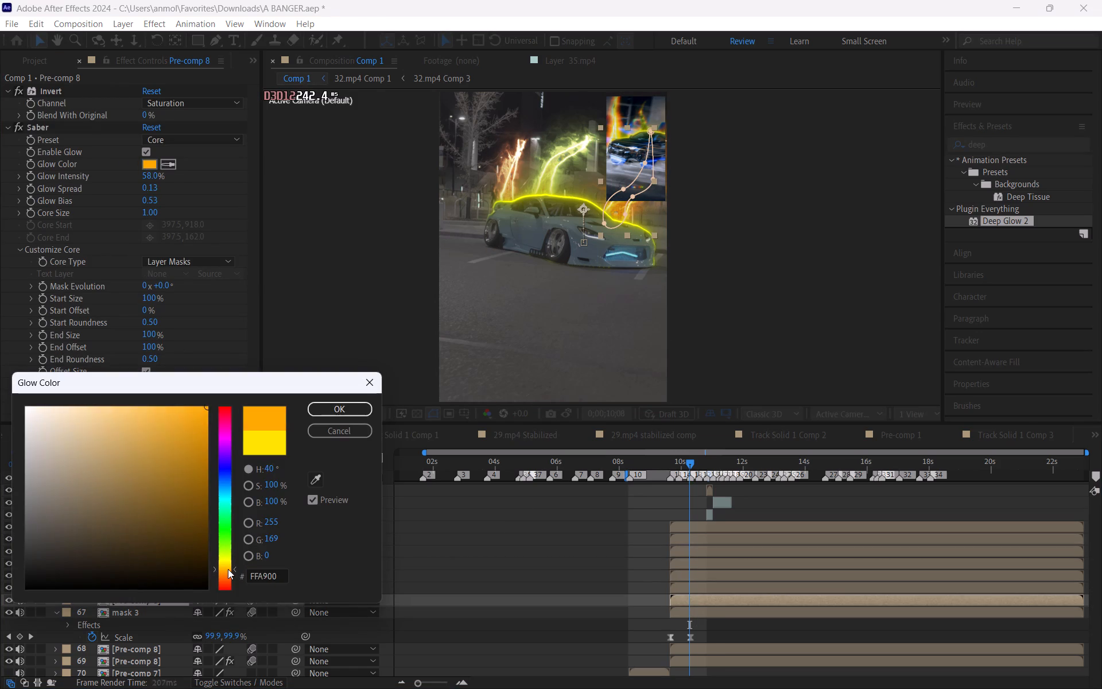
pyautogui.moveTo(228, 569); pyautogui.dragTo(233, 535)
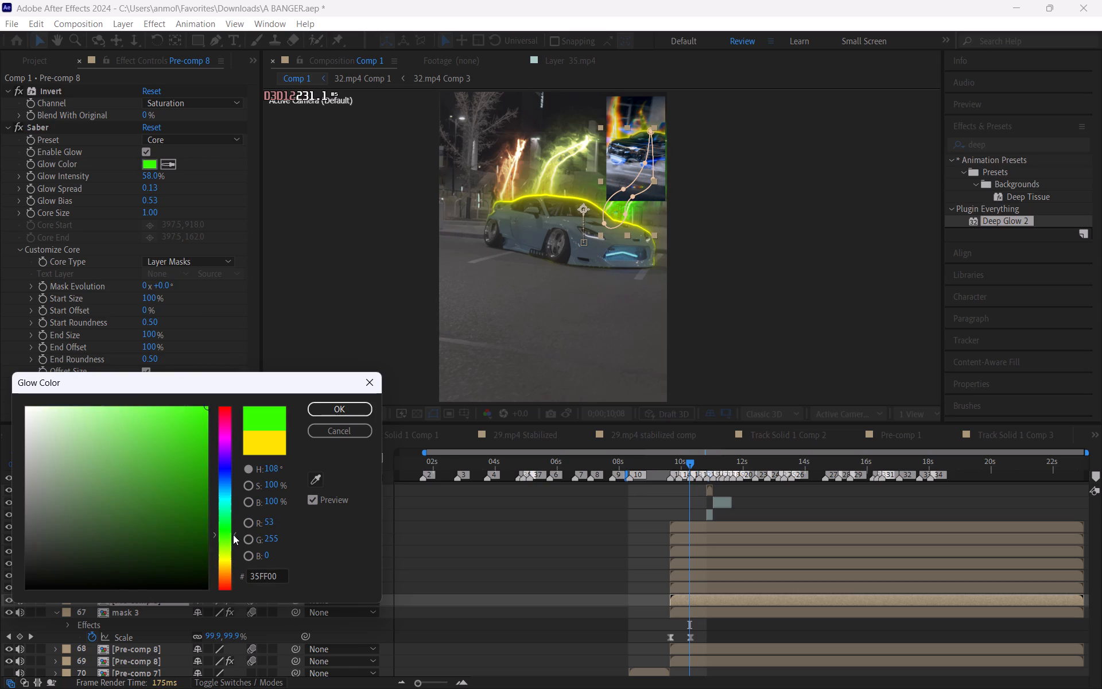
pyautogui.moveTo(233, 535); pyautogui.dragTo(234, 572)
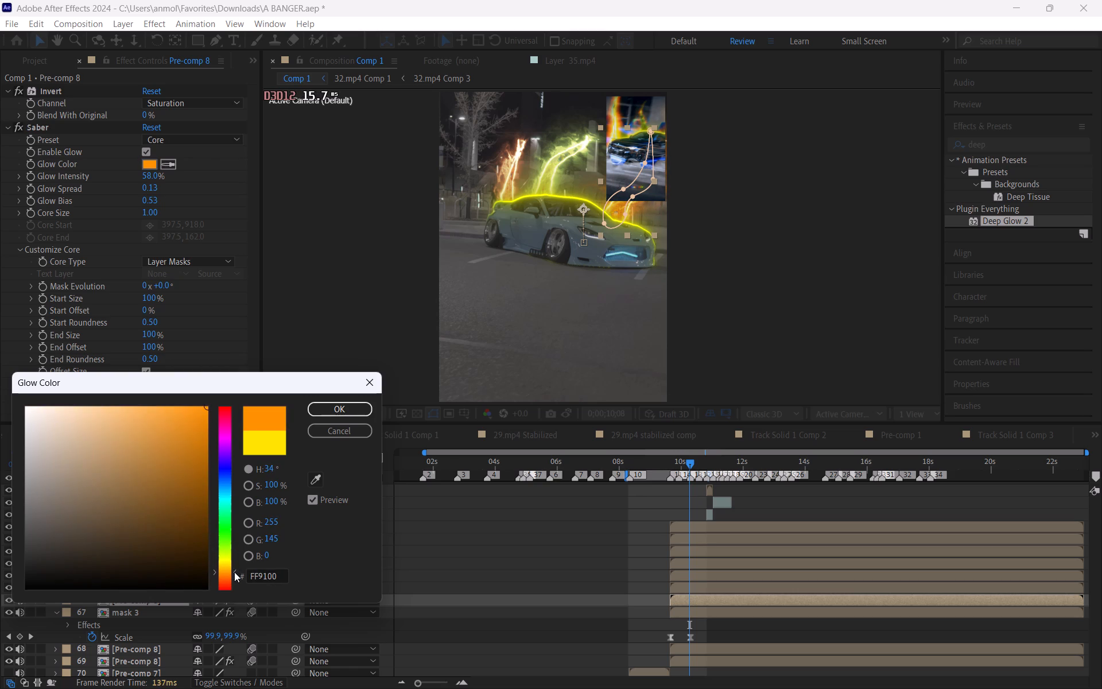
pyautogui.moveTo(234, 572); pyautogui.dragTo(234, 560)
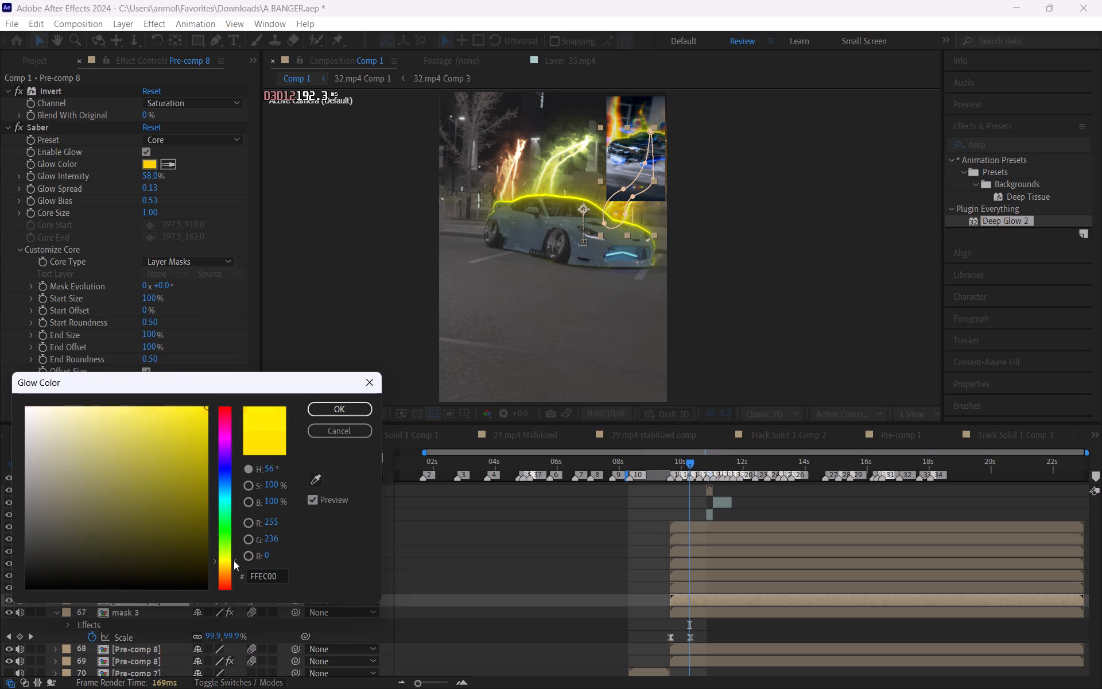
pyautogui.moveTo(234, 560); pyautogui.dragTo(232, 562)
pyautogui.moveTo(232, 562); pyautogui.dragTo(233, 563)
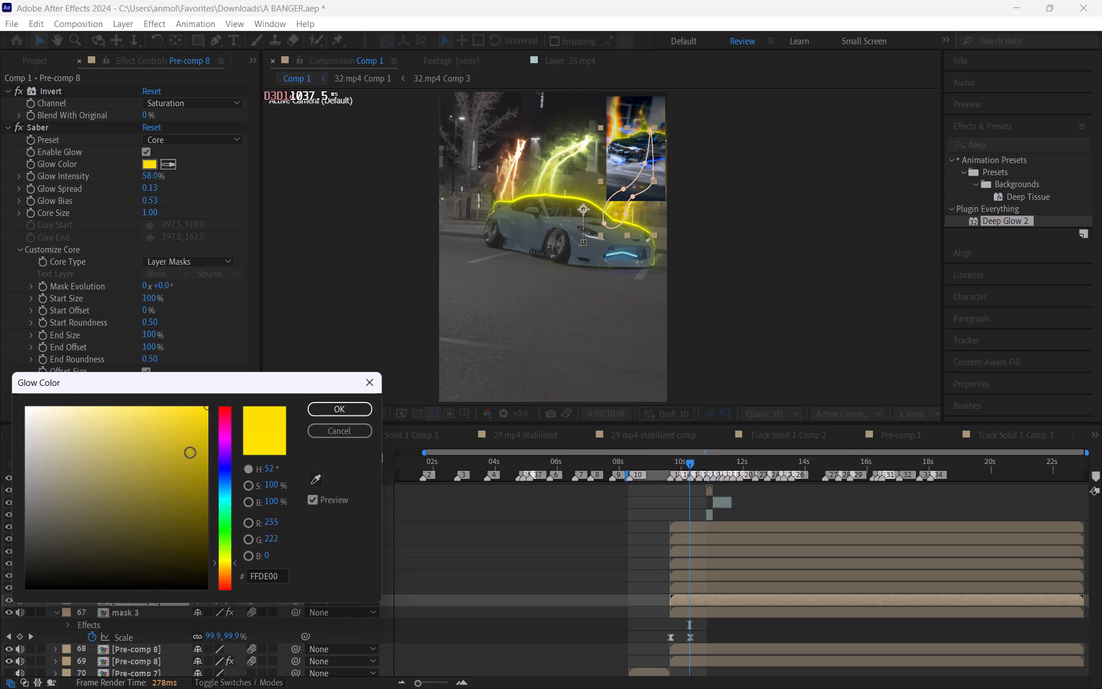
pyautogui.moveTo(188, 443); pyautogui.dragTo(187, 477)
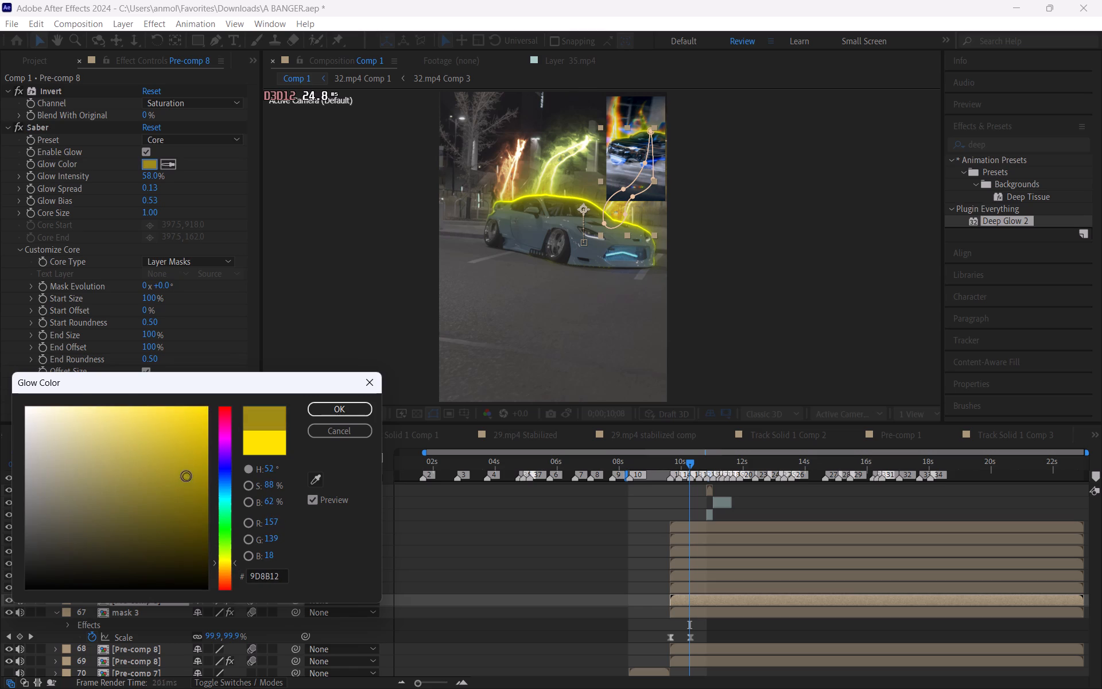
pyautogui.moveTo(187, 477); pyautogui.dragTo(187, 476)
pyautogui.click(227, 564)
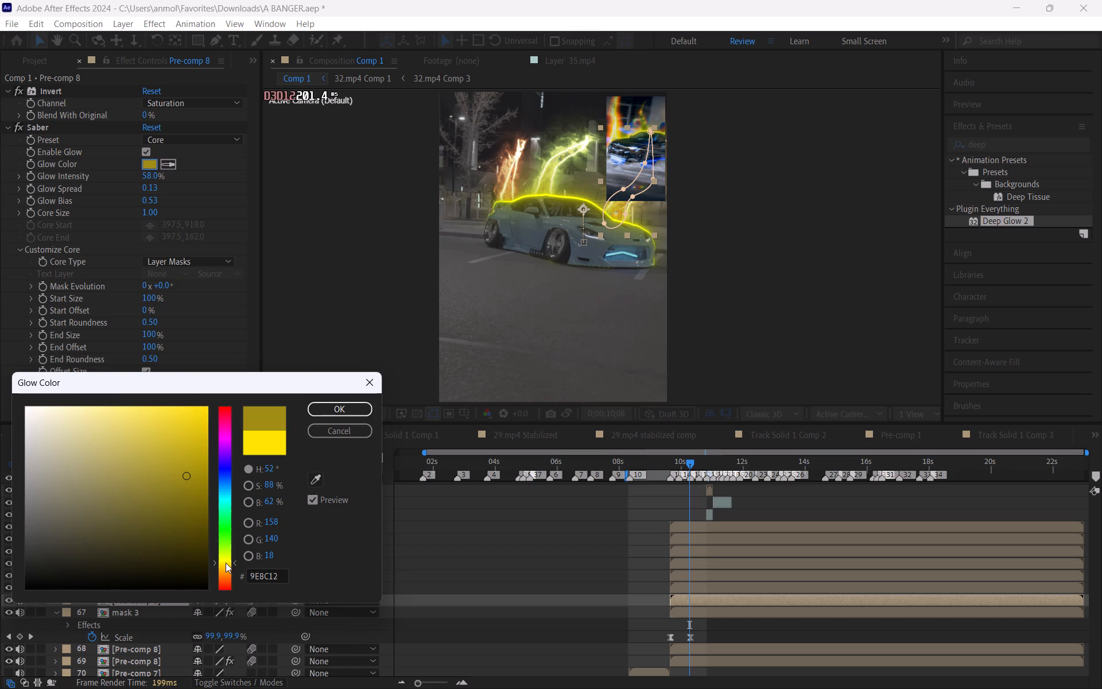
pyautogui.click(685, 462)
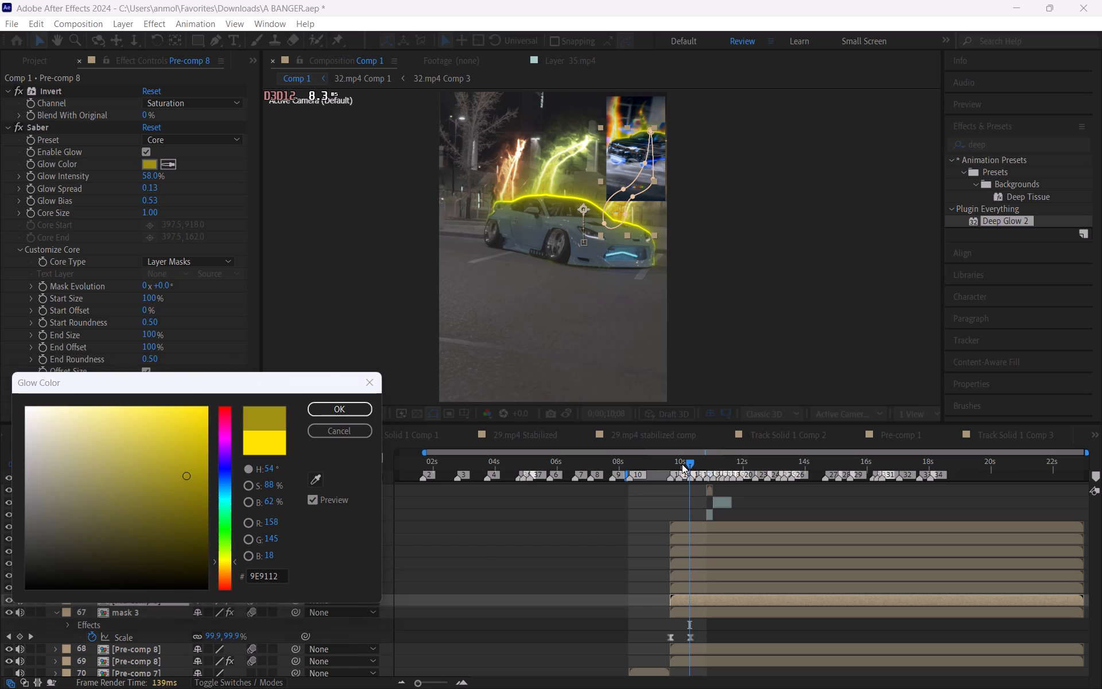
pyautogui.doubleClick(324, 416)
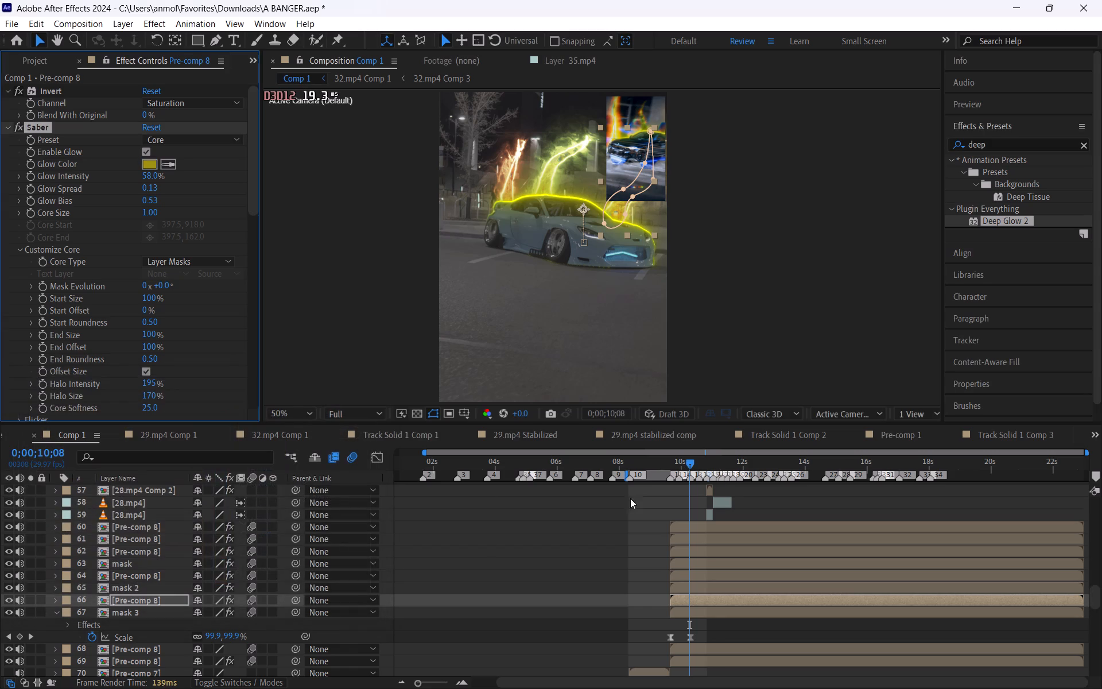
# At 0;00;09;28, set the Saber glow color of Pre-comp 8 layer 66 to bright lime, C5FF00.
pyautogui.click(685, 459)
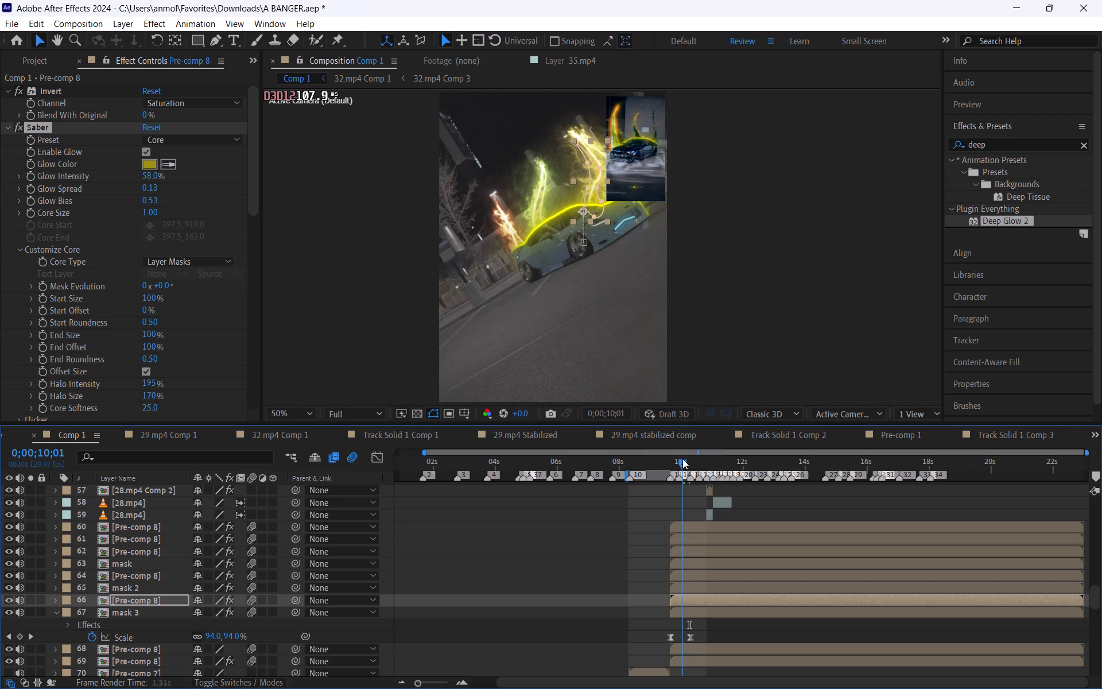
pyautogui.click(682, 459)
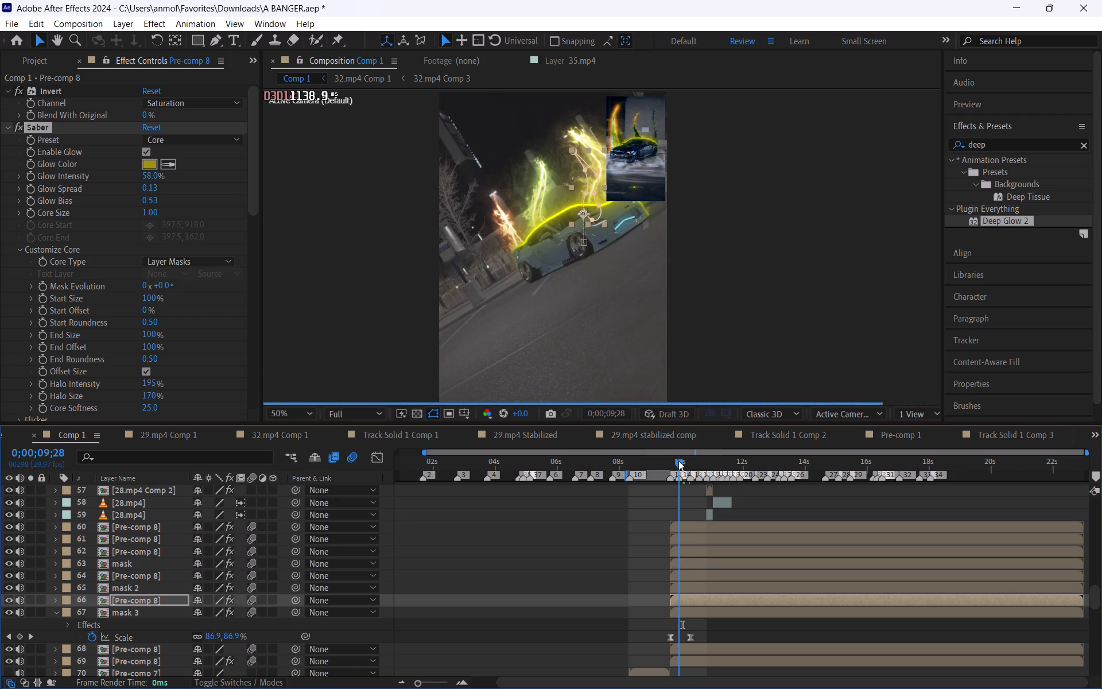
pyautogui.click(688, 591)
pyautogui.click(688, 598)
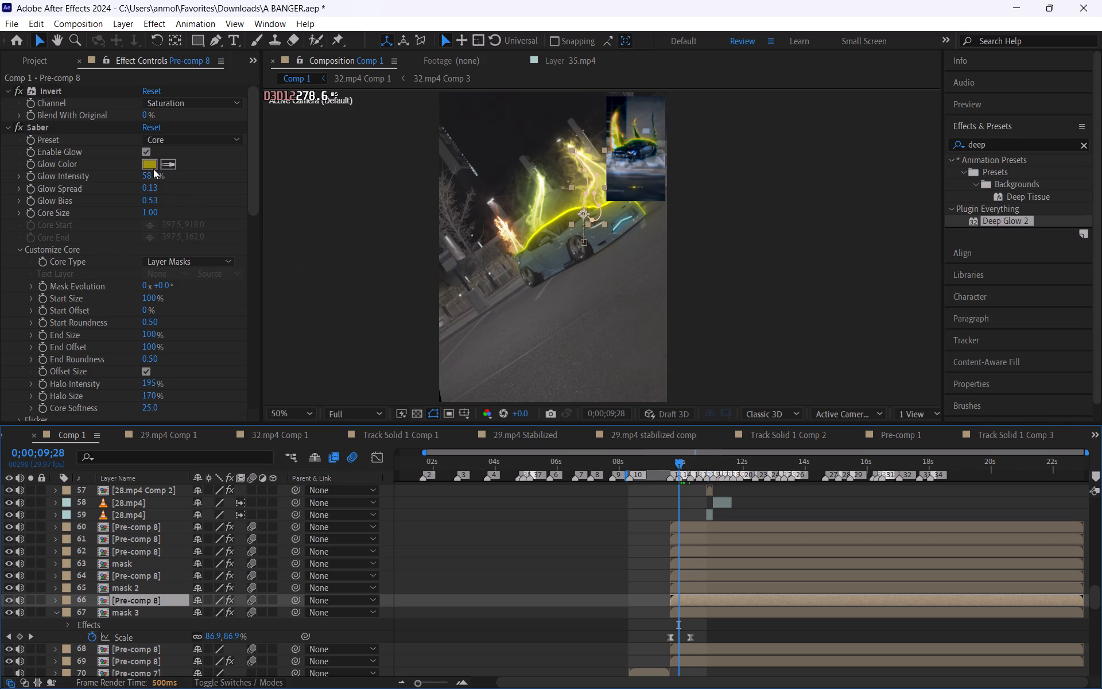
pyautogui.click(153, 168)
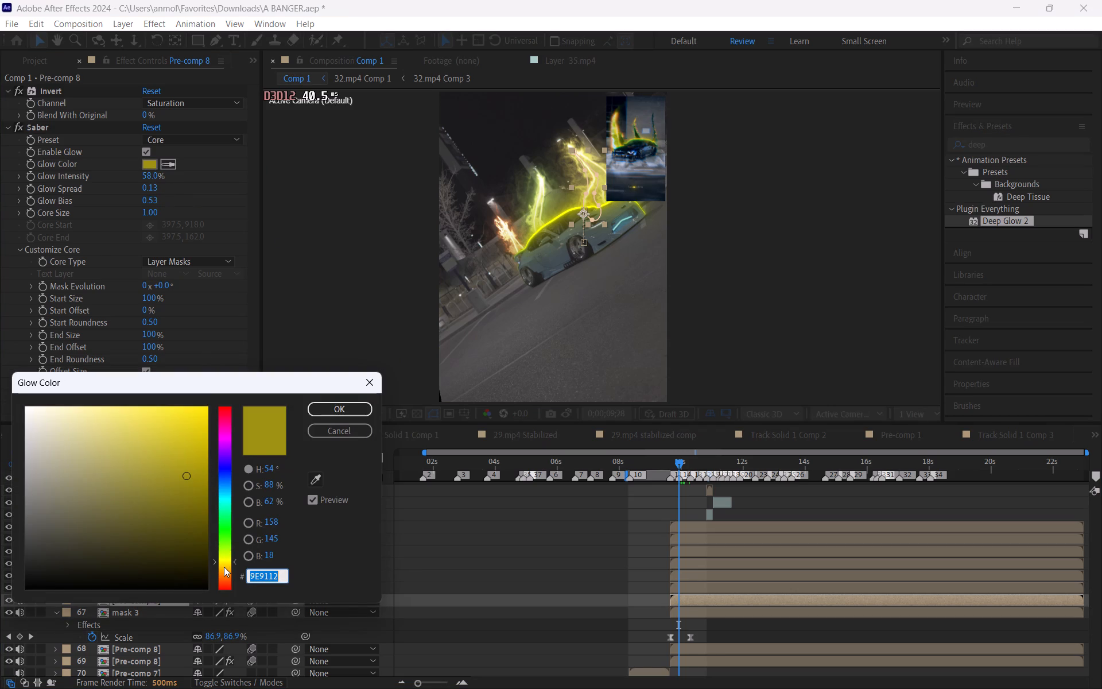
pyautogui.moveTo(224, 567); pyautogui.dragTo(231, 552)
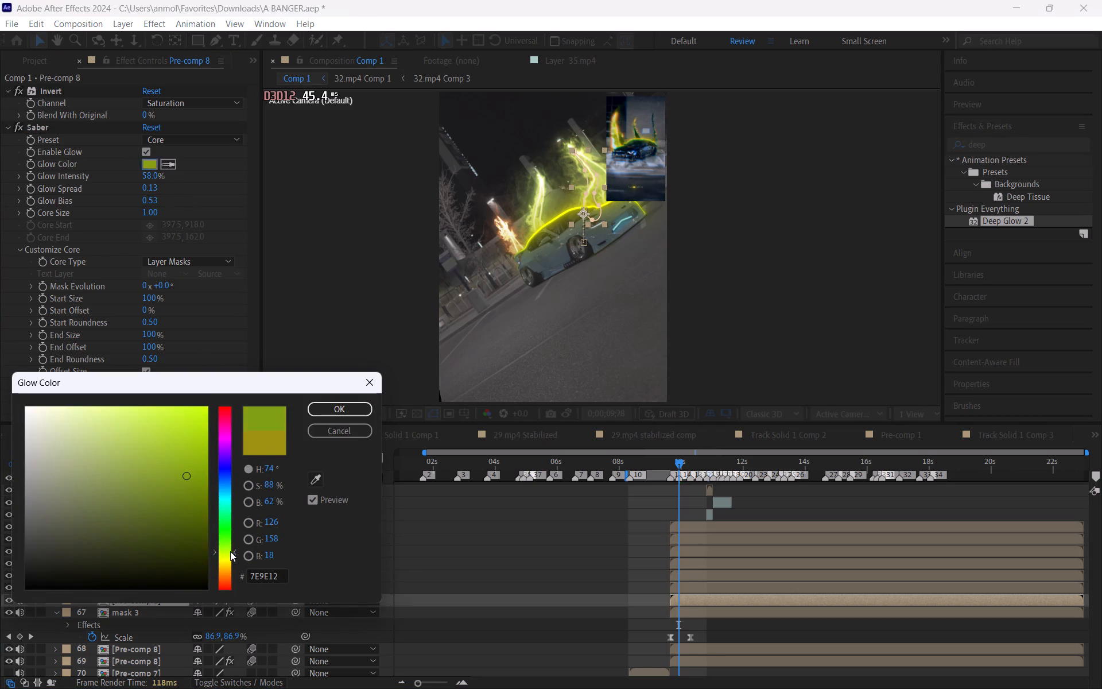
pyautogui.moveTo(179, 474); pyautogui.dragTo(180, 474)
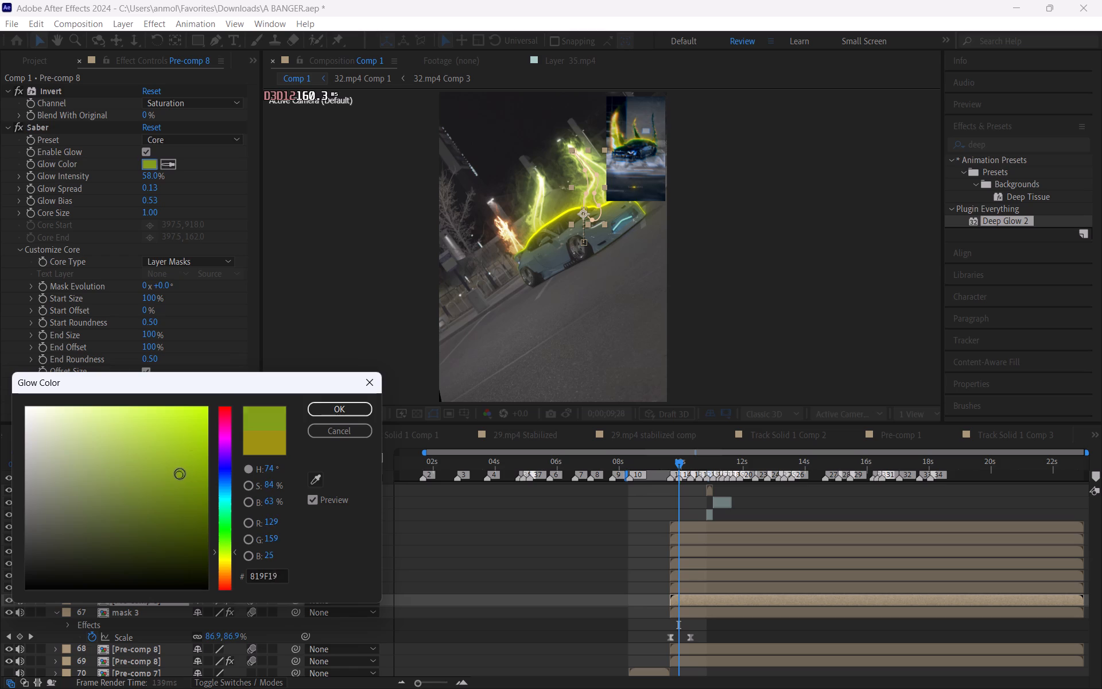
pyautogui.moveTo(180, 474); pyautogui.dragTo(212, 396)
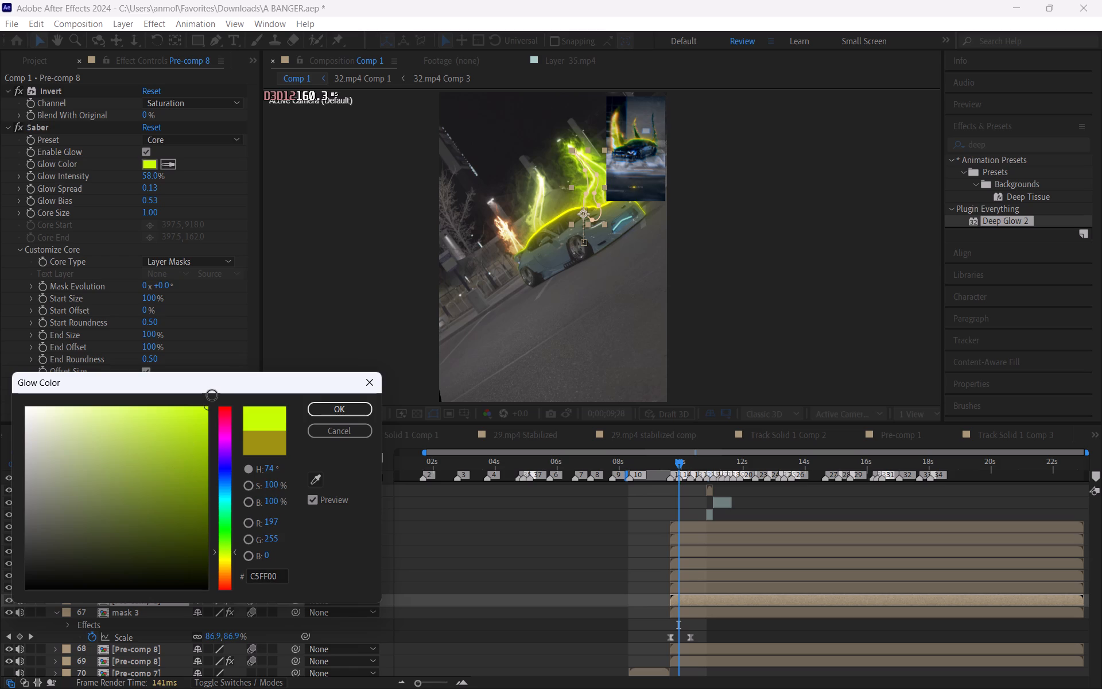
pyautogui.moveTo(212, 396); pyautogui.dragTo(211, 396)
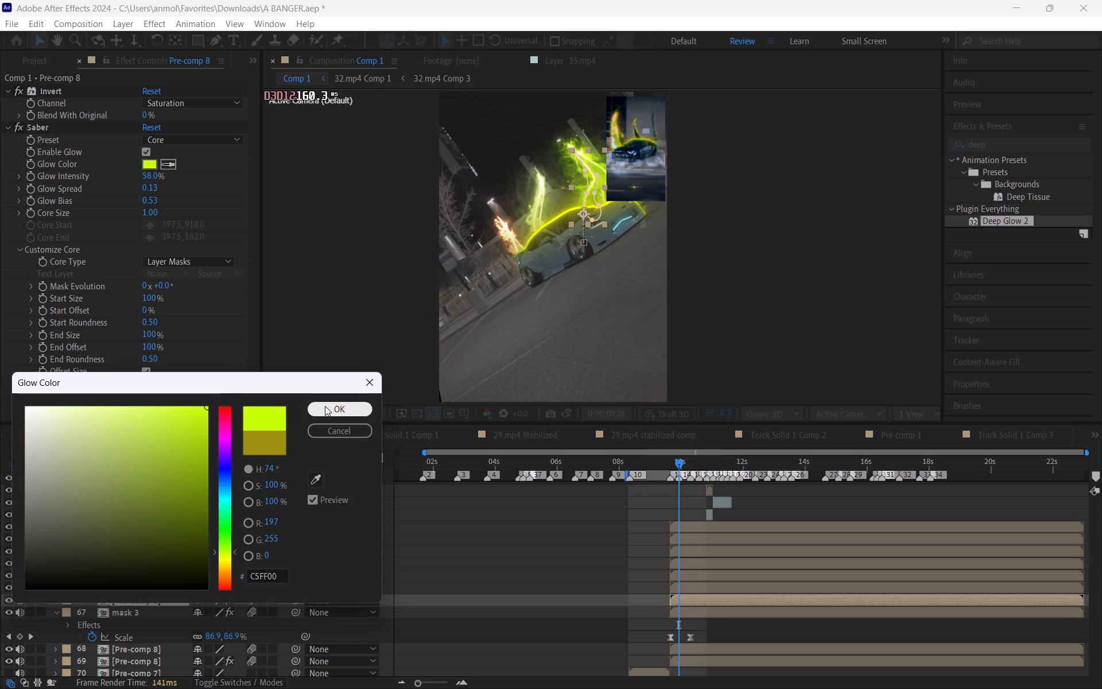
pyautogui.click(330, 412)
pyautogui.click(601, 572)
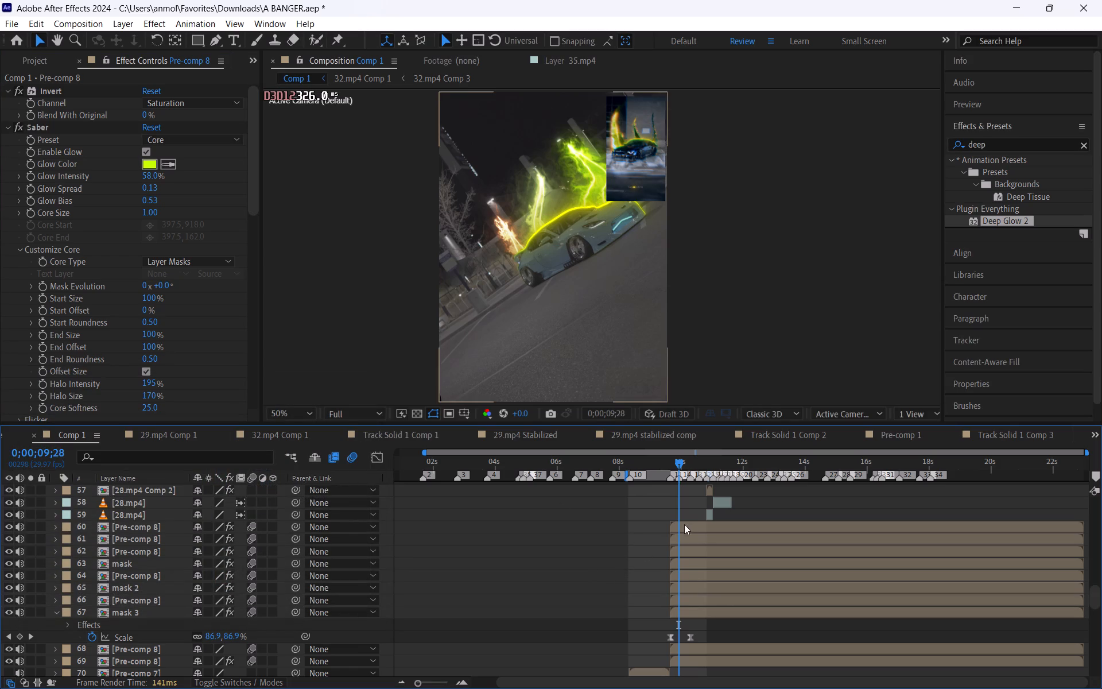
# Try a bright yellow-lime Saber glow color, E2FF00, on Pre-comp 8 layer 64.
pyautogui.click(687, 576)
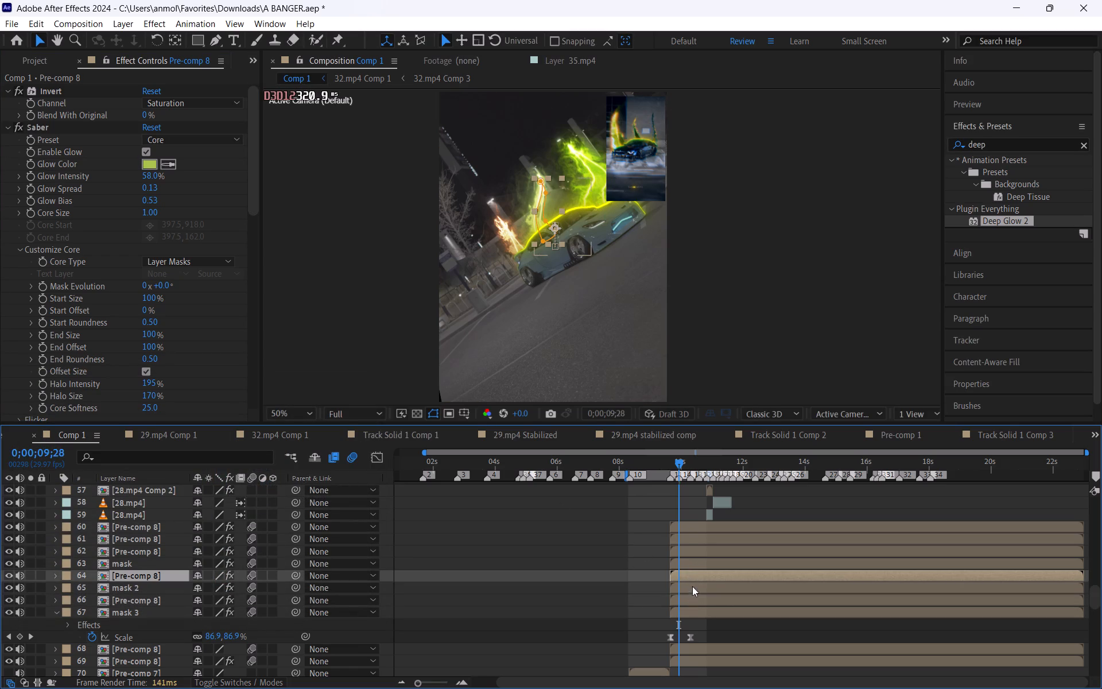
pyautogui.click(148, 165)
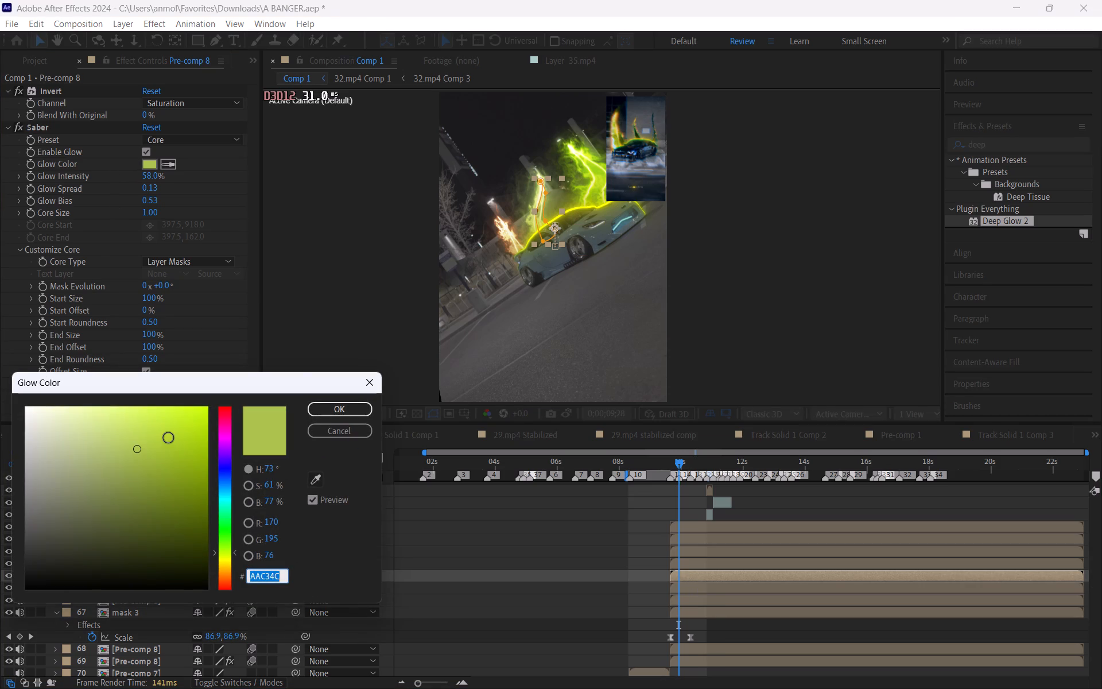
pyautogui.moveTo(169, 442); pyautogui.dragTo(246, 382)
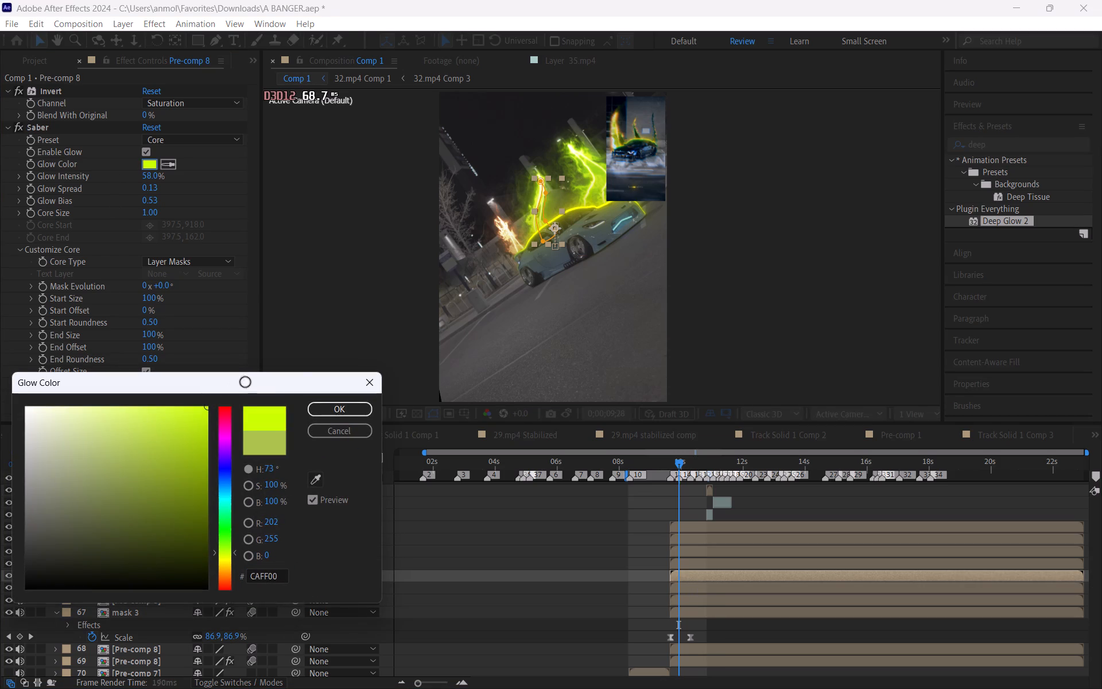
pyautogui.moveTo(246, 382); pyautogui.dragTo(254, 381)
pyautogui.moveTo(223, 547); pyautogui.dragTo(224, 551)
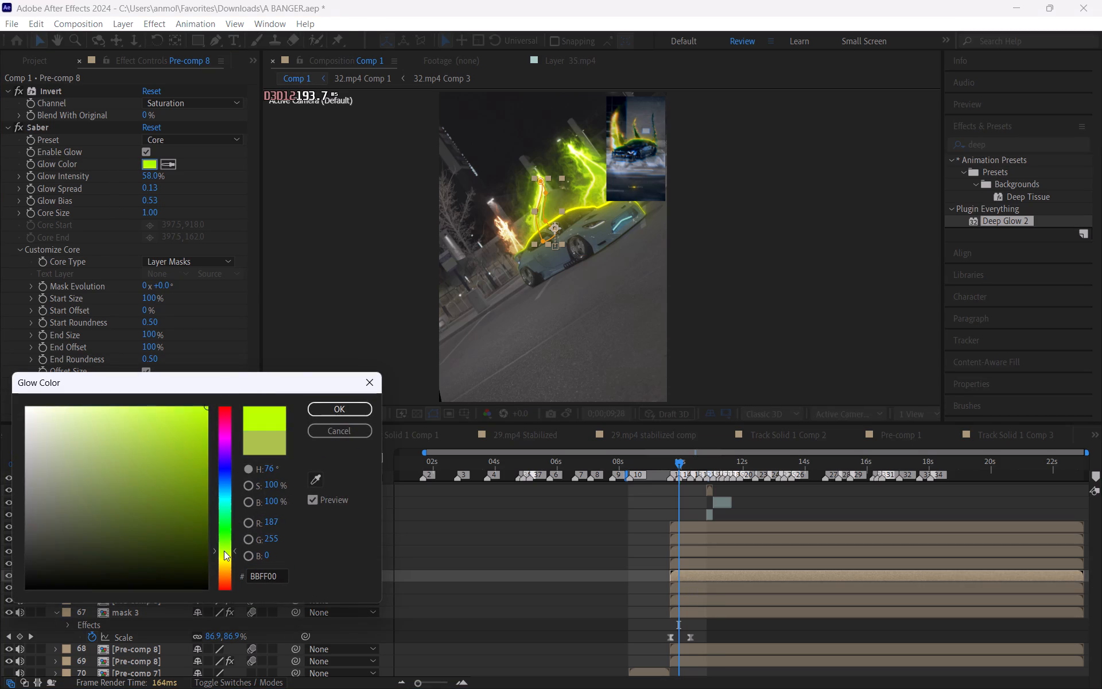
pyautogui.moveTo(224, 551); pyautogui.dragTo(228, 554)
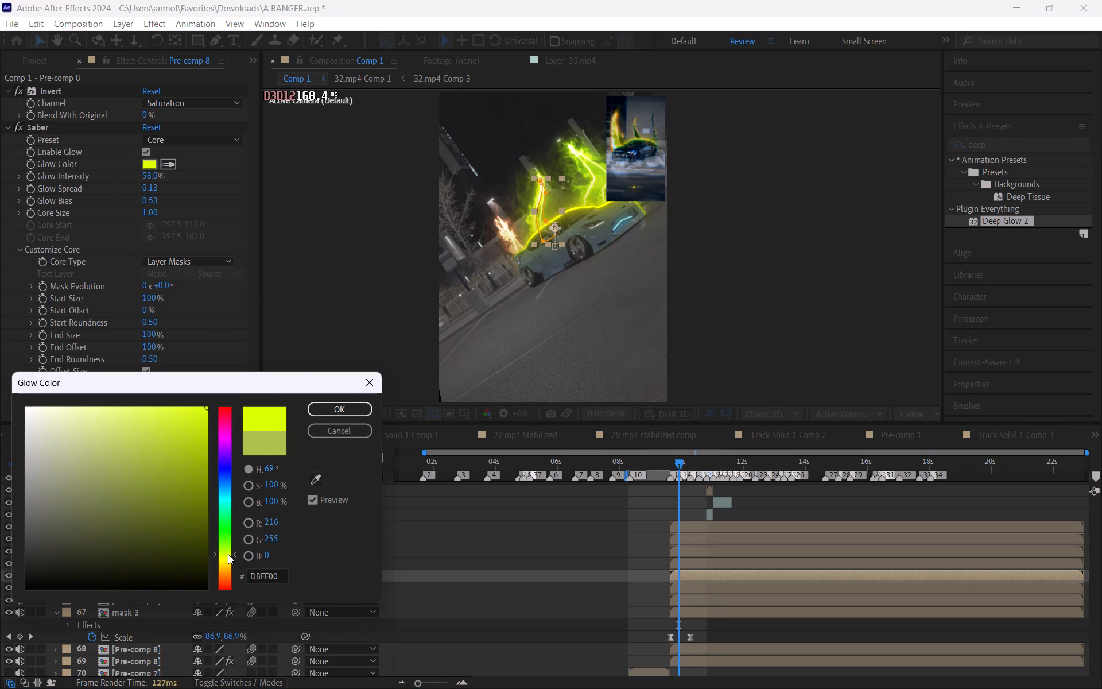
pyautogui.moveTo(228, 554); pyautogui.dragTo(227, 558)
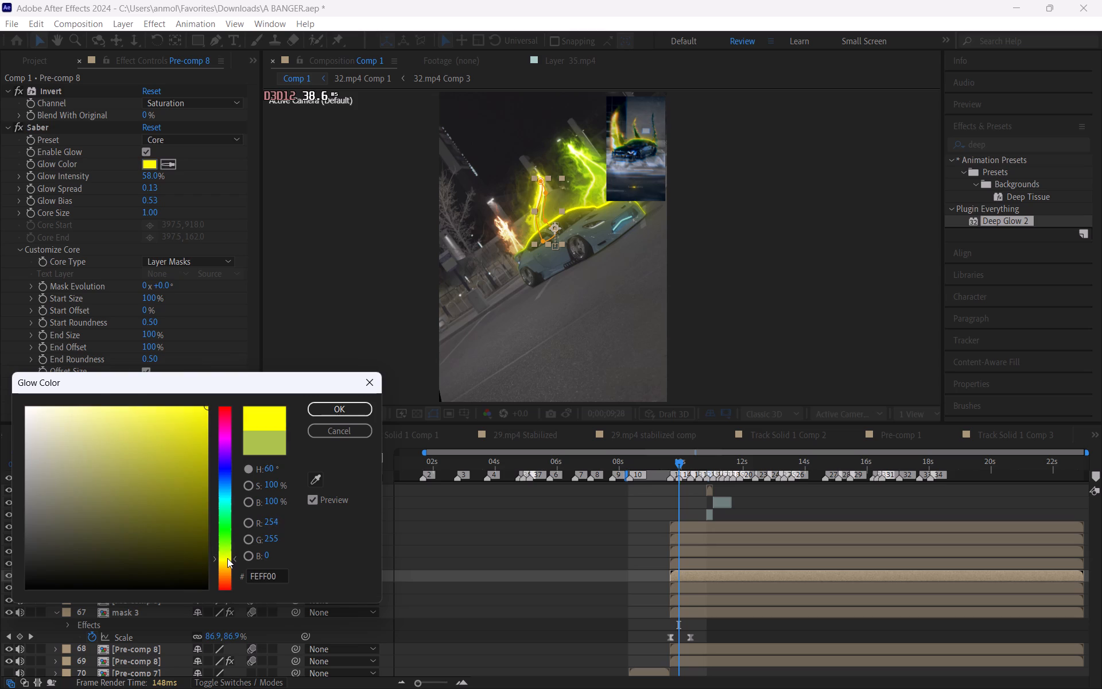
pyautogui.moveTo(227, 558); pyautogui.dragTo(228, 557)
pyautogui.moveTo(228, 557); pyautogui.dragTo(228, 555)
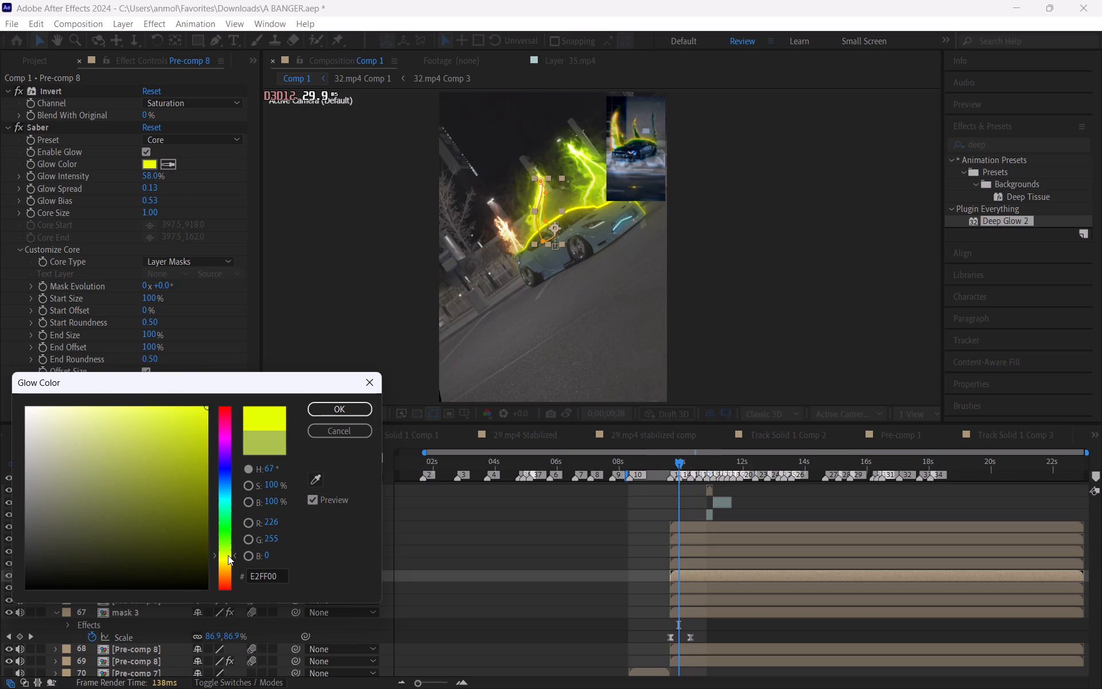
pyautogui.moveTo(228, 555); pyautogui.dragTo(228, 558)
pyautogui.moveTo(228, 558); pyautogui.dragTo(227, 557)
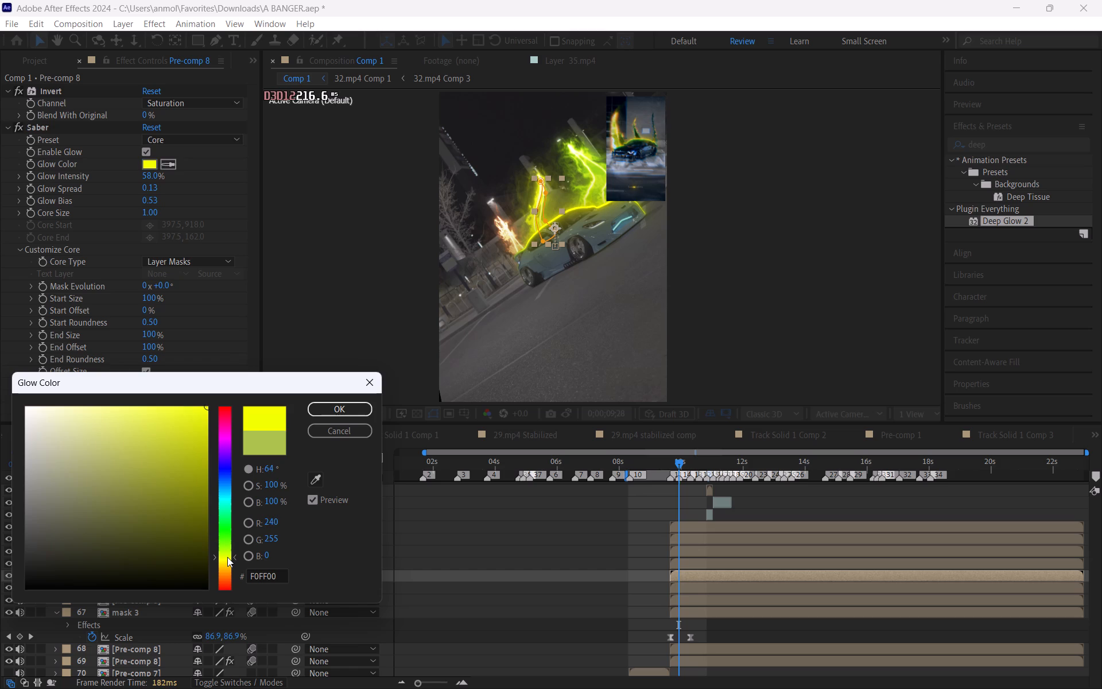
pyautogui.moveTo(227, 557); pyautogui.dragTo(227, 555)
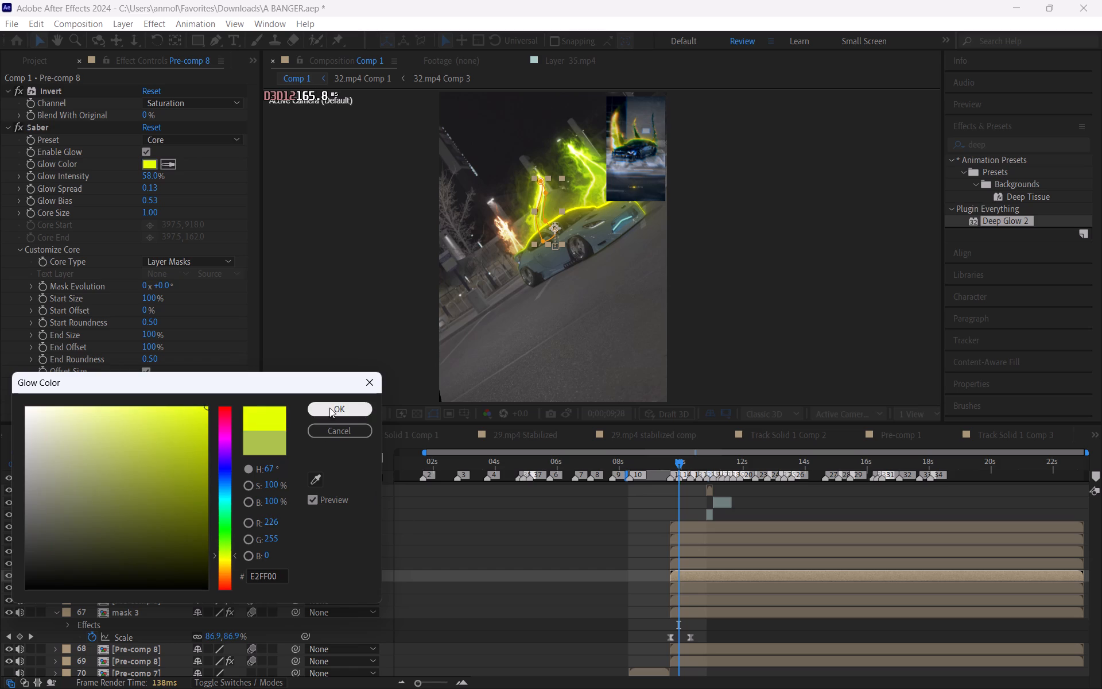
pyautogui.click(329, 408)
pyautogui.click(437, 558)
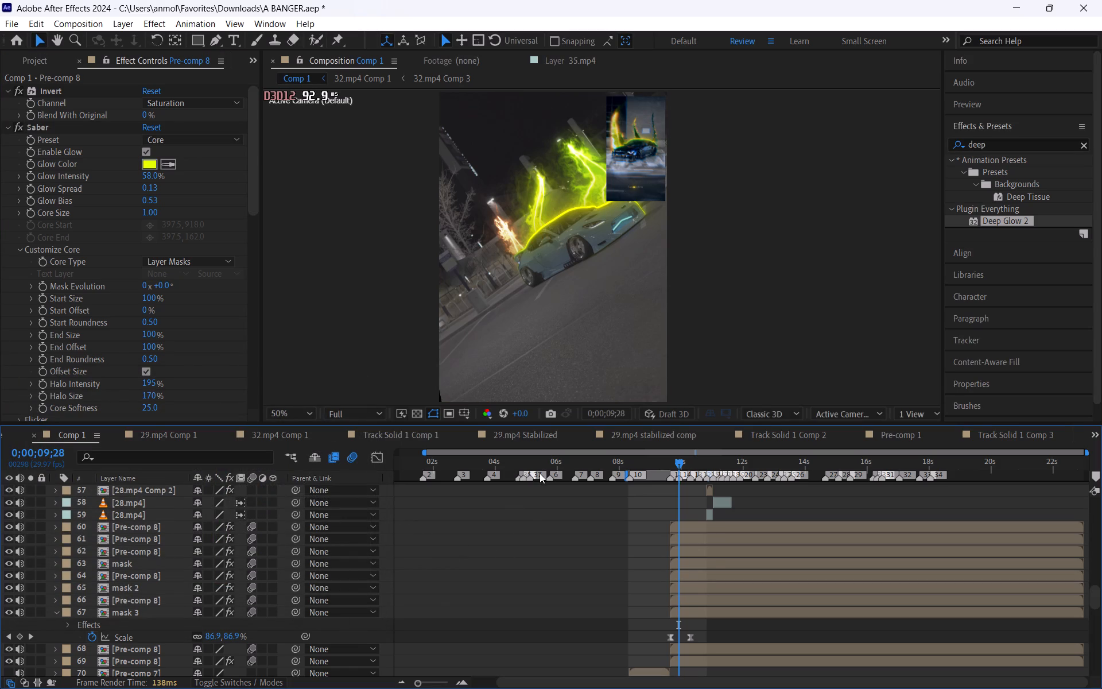
# Change the Saber glow color of Pre-comp 8 layer 64 to a pale, desaturated lime-yellow.
pyautogui.click(682, 603)
pyautogui.click(694, 578)
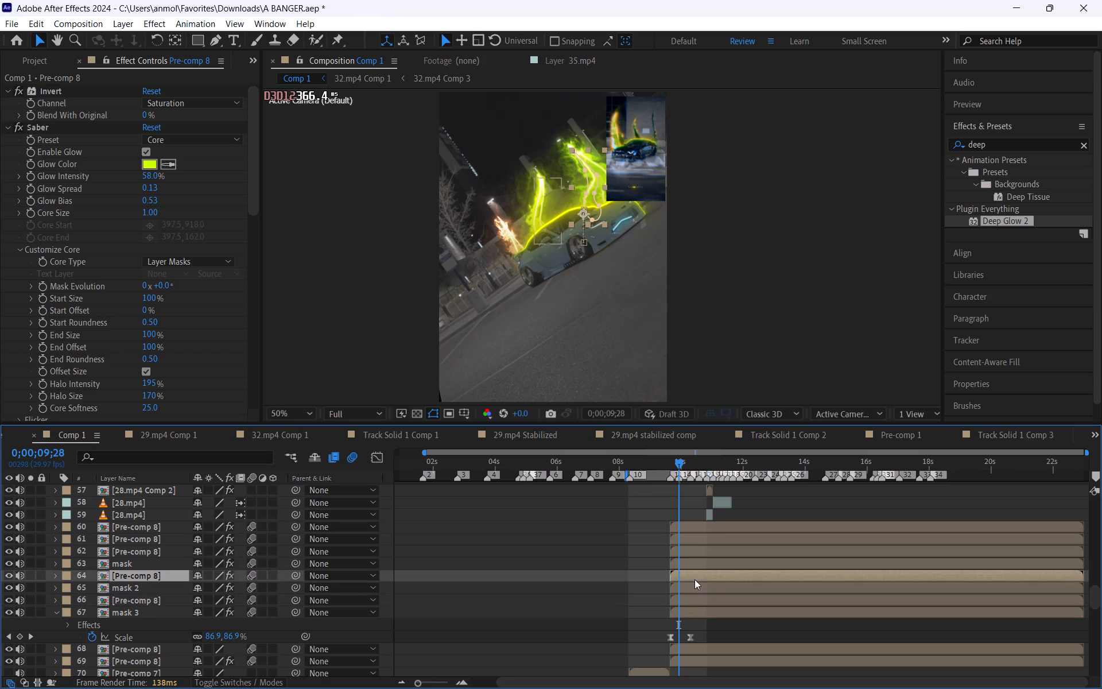
pyautogui.click(694, 595)
pyautogui.click(700, 570)
pyautogui.click(698, 579)
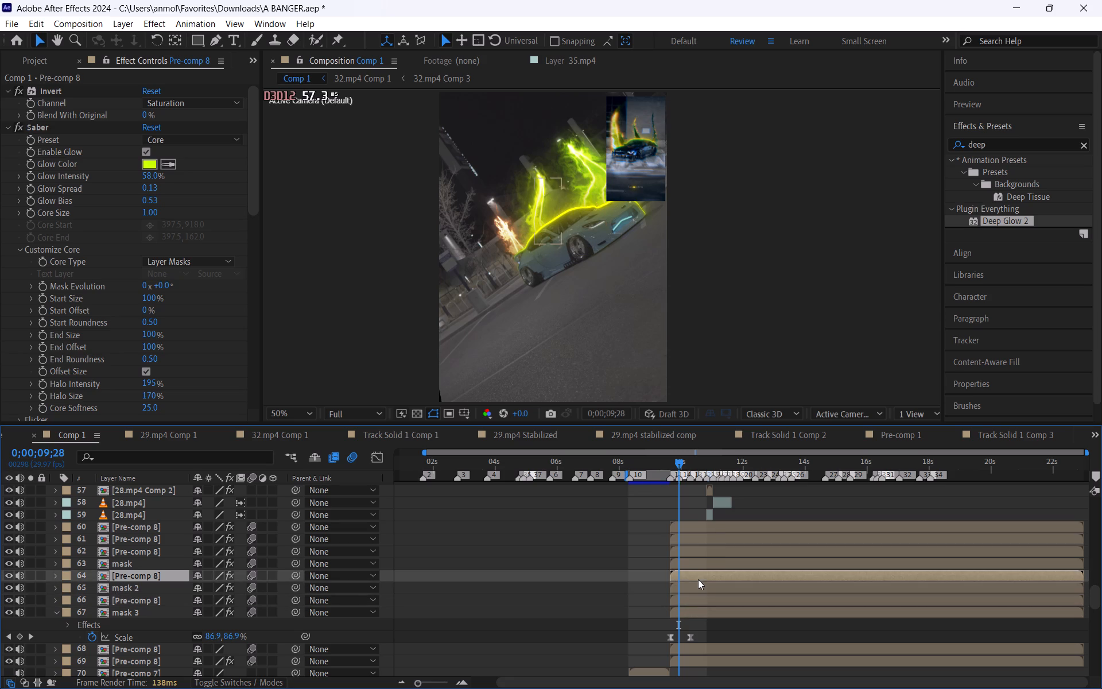
pyautogui.click(146, 163)
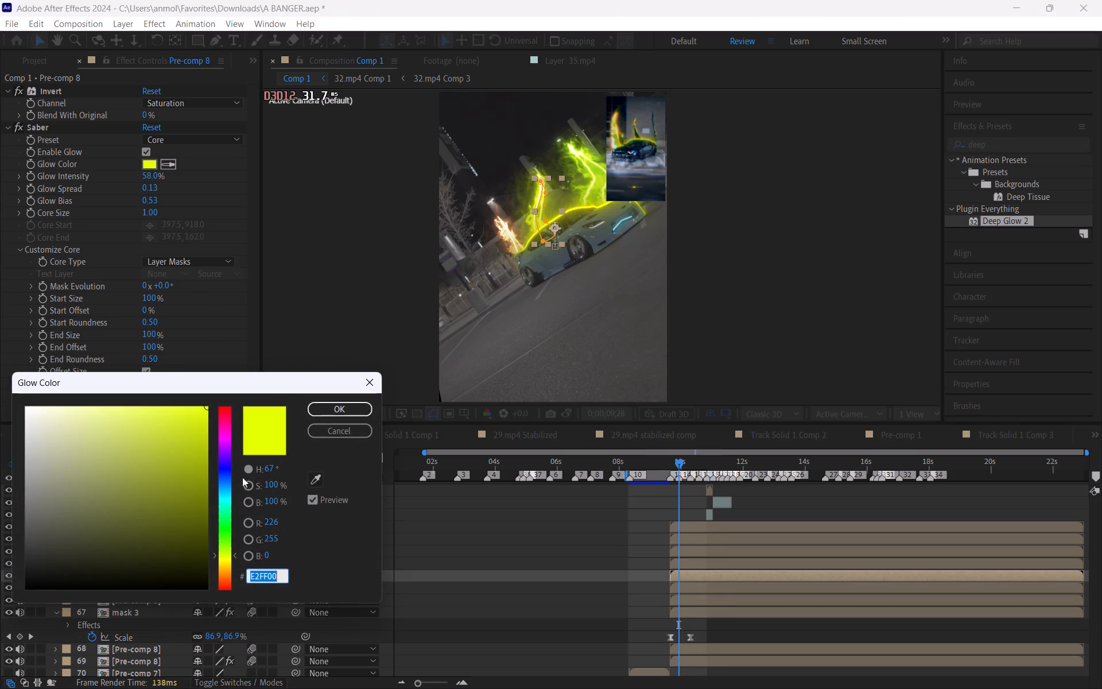
pyautogui.moveTo(189, 446); pyautogui.dragTo(181, 490)
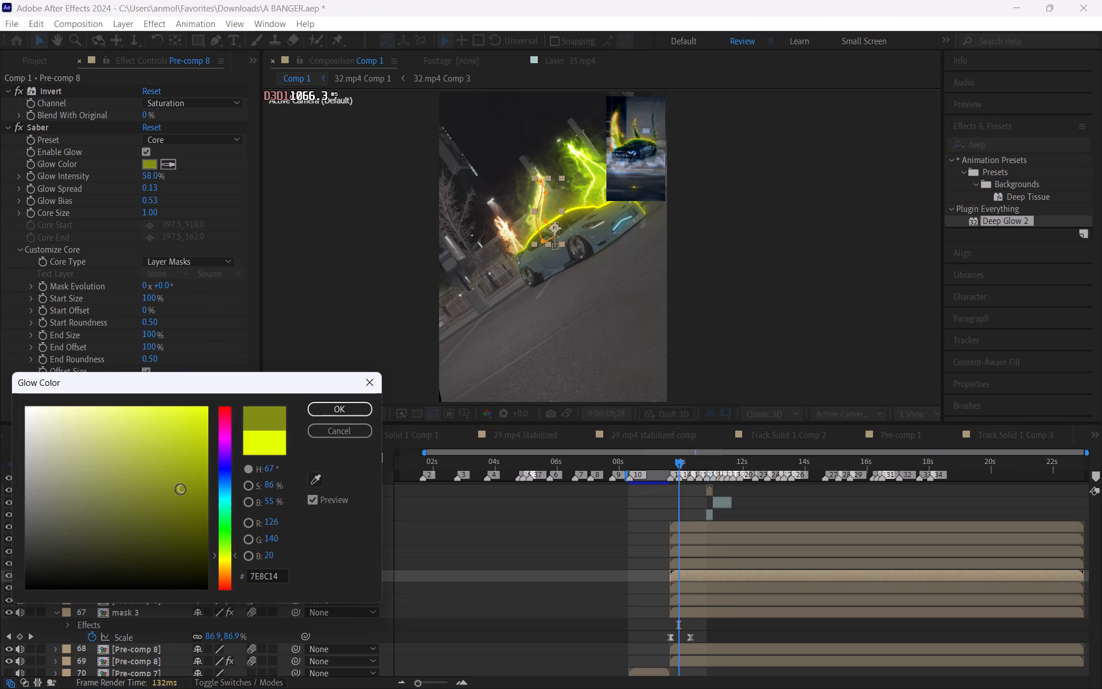
pyautogui.moveTo(181, 490); pyautogui.dragTo(205, 458)
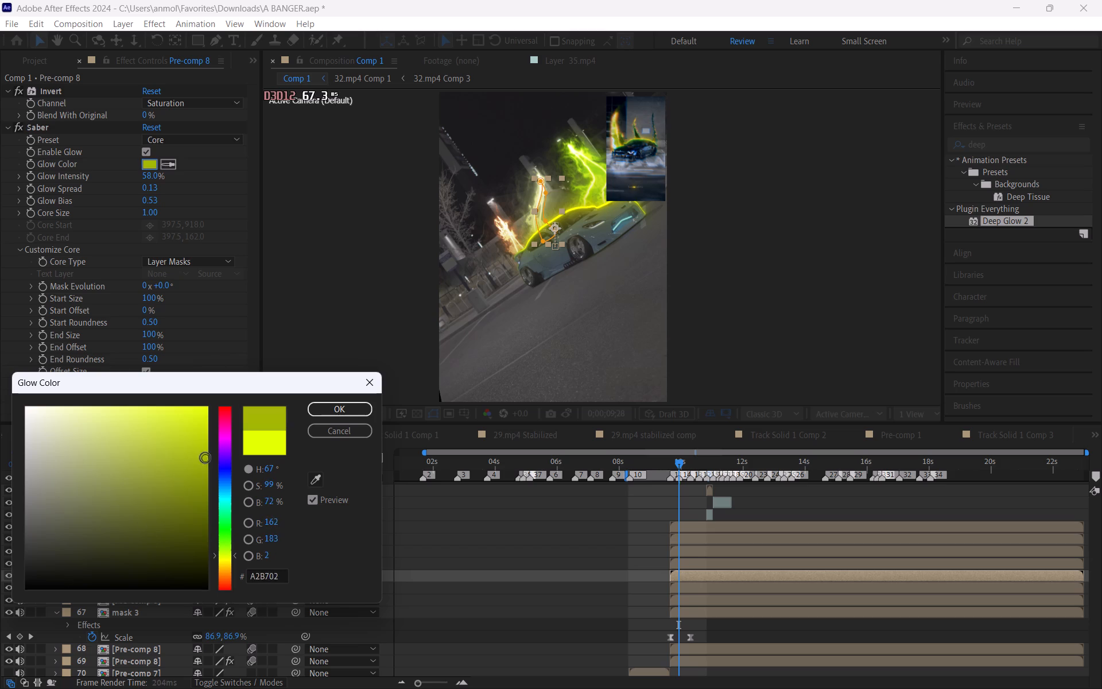
pyautogui.moveTo(205, 458); pyautogui.dragTo(122, 413)
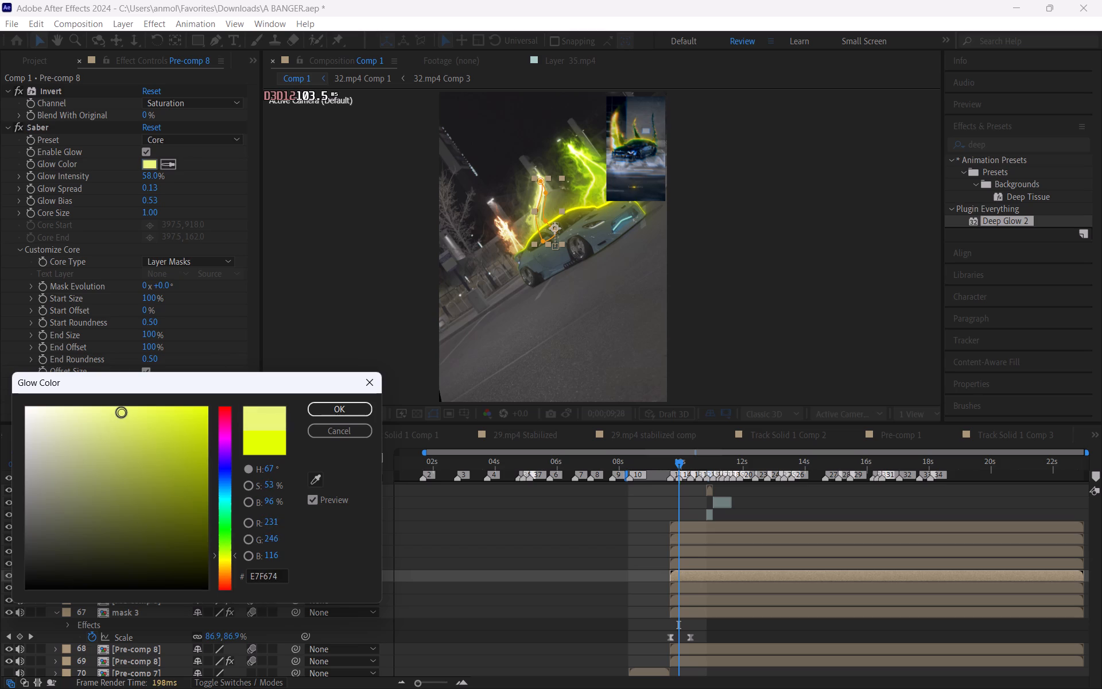
pyautogui.moveTo(122, 413); pyautogui.dragTo(122, 412)
pyautogui.moveTo(223, 554); pyautogui.dragTo(223, 556)
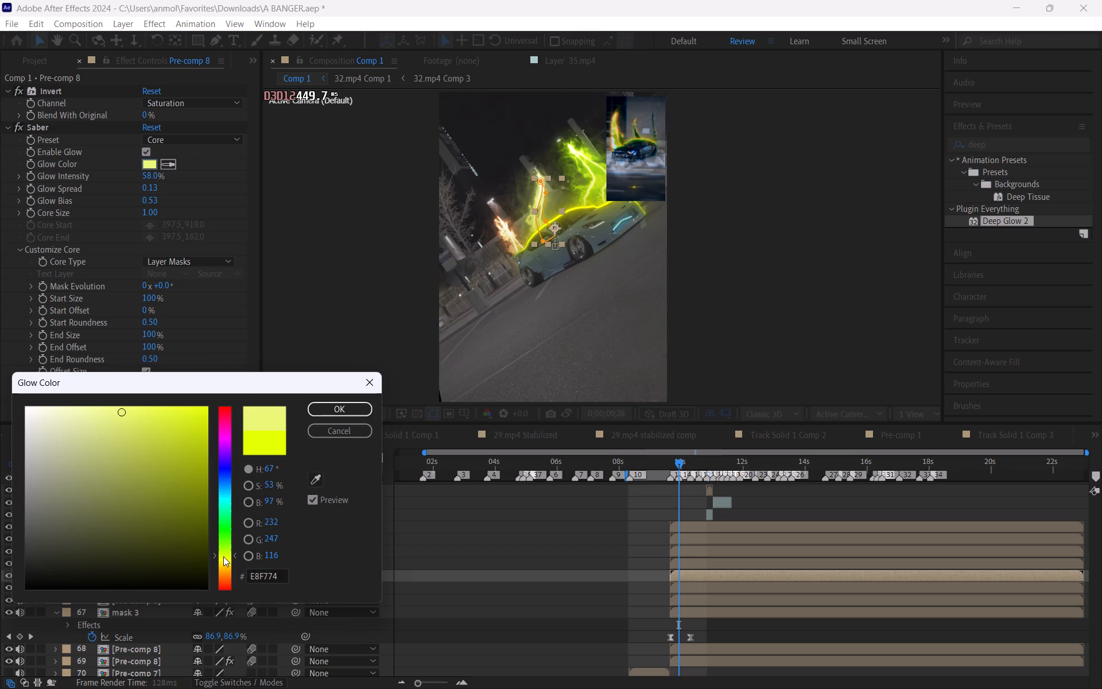
pyautogui.moveTo(223, 556); pyautogui.dragTo(224, 567)
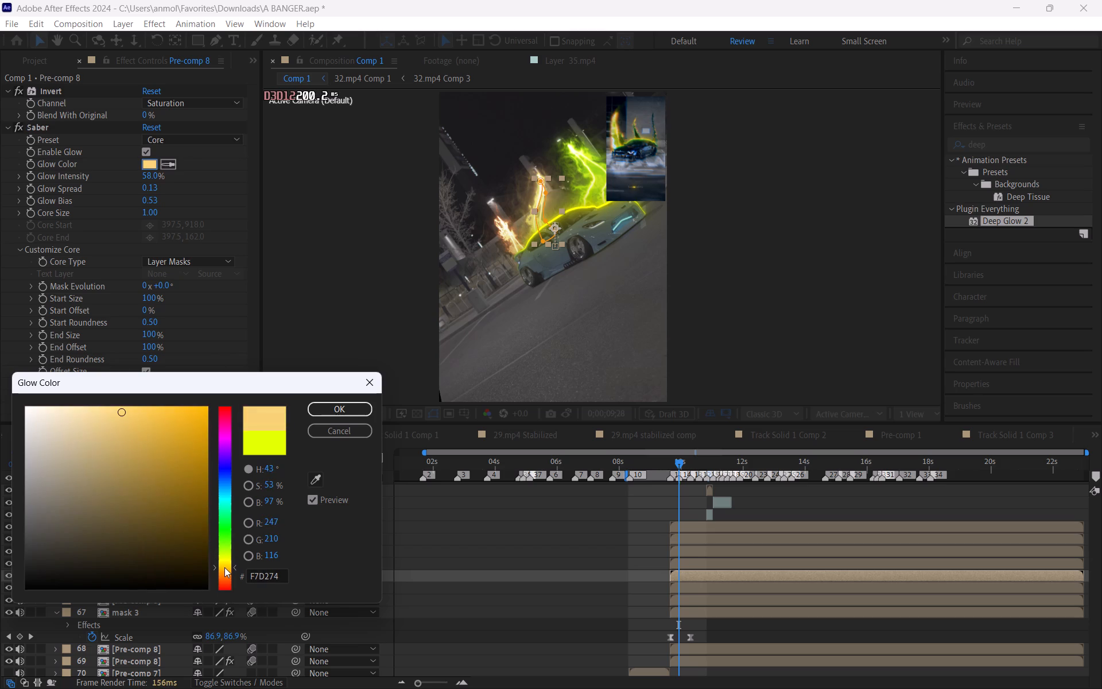
pyautogui.moveTo(224, 567); pyautogui.dragTo(224, 560)
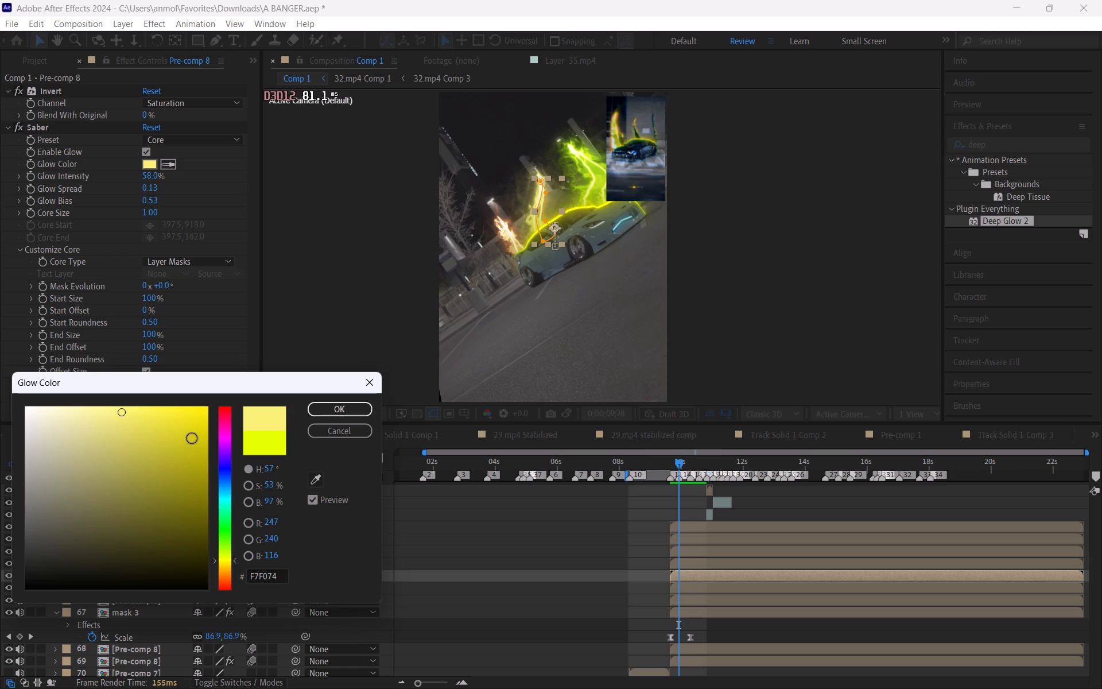
pyautogui.moveTo(222, 564); pyautogui.dragTo(226, 567)
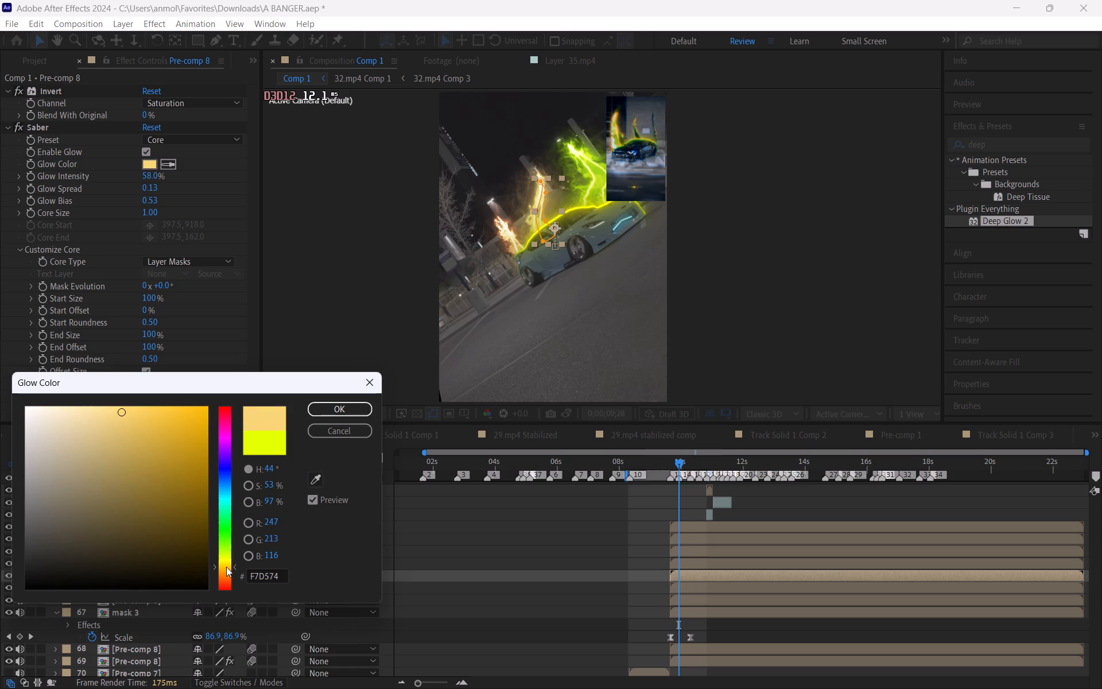
pyautogui.moveTo(226, 567); pyautogui.dragTo(228, 558)
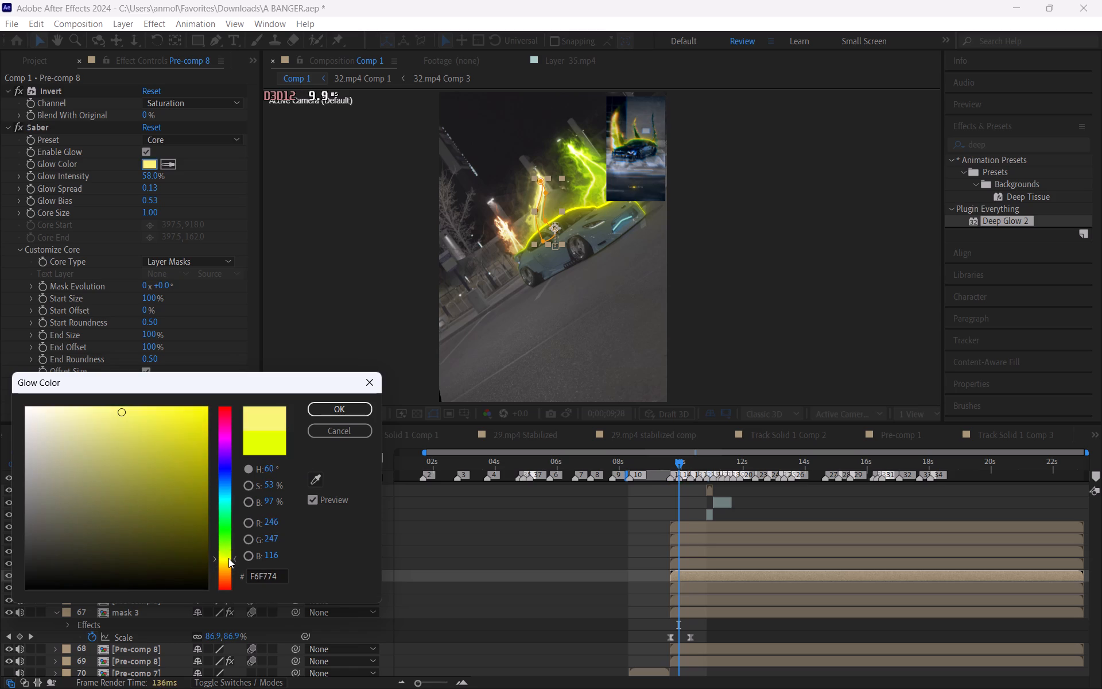
pyautogui.moveTo(228, 558); pyautogui.dragTo(228, 555)
pyautogui.click(308, 410)
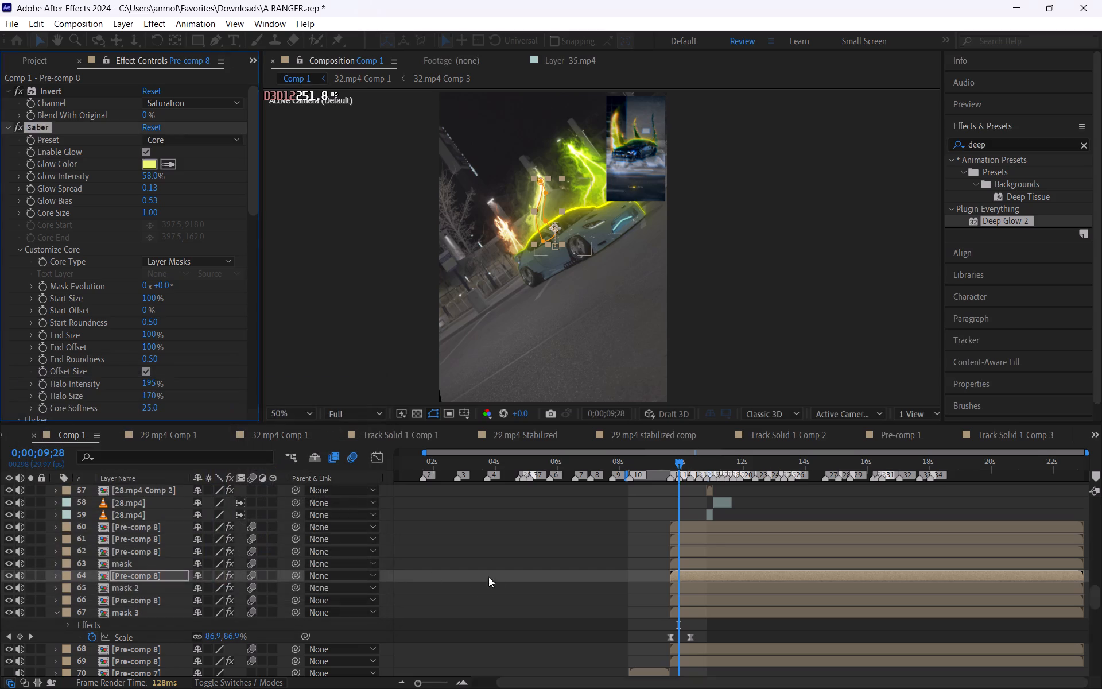
pyautogui.click(495, 580)
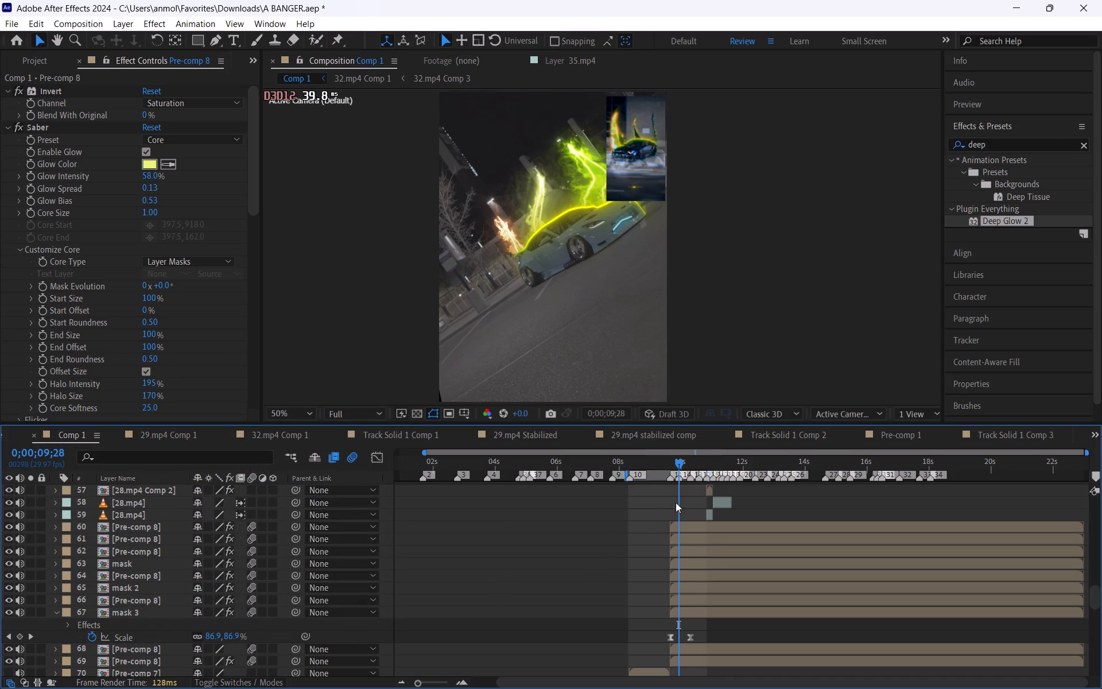
# Shift the Saber glow color of Pre-comp 8 layer 62 to a golden orange, C18923.
pyautogui.click(692, 615)
pyautogui.click(690, 597)
pyautogui.click(690, 579)
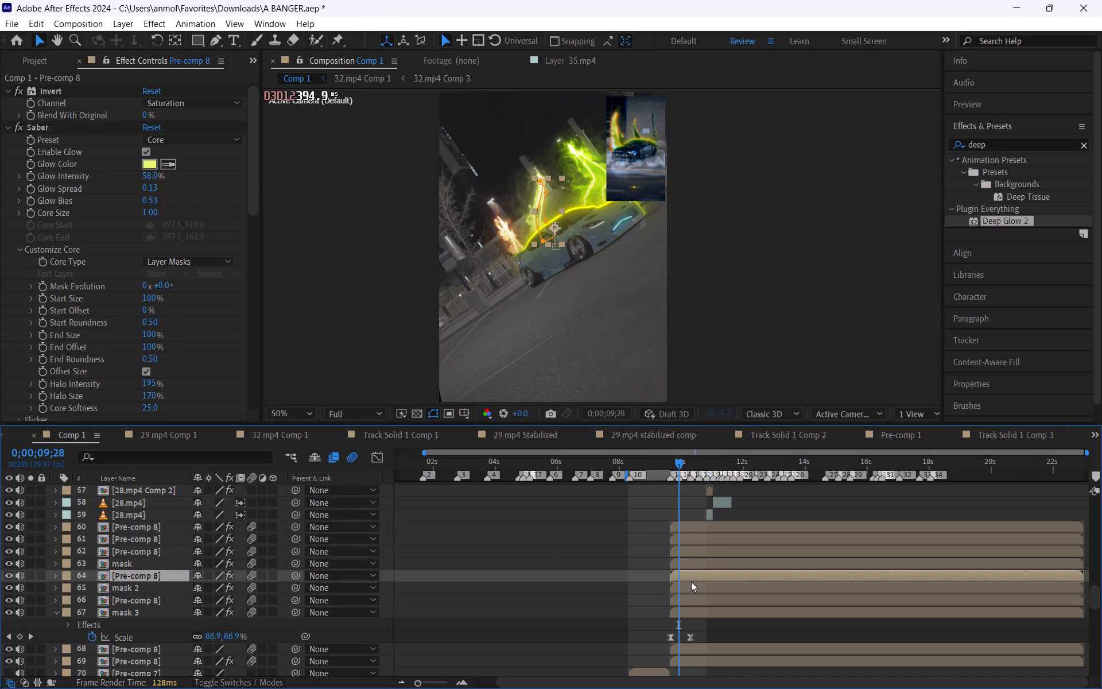
pyautogui.click(693, 543)
pyautogui.click(696, 552)
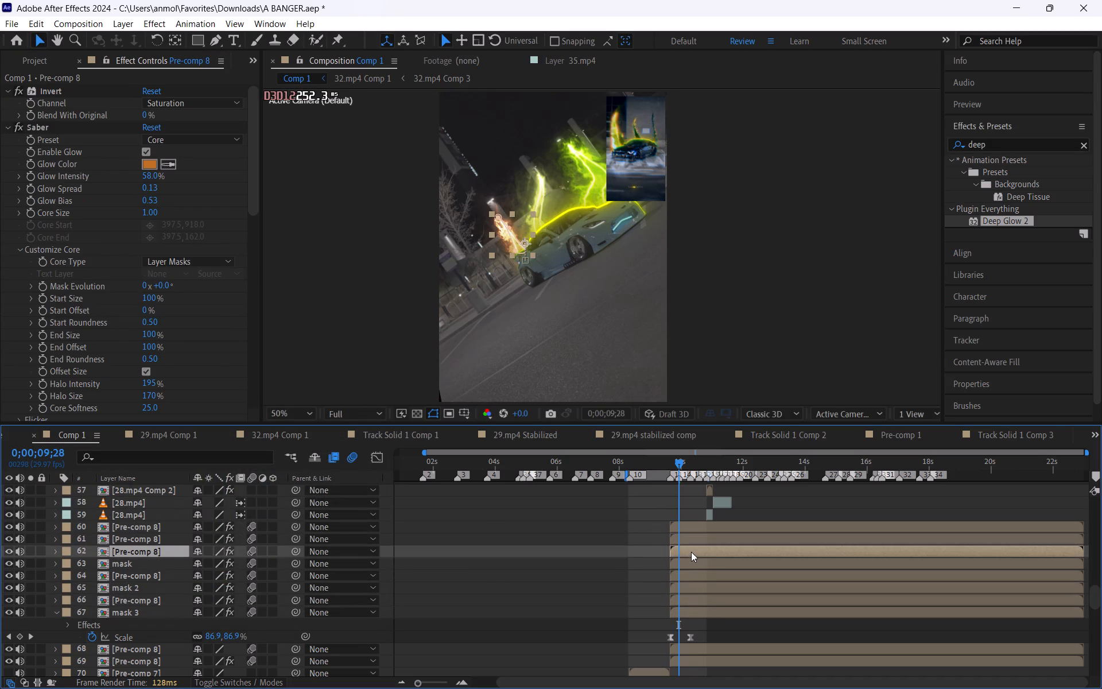
pyautogui.click(148, 164)
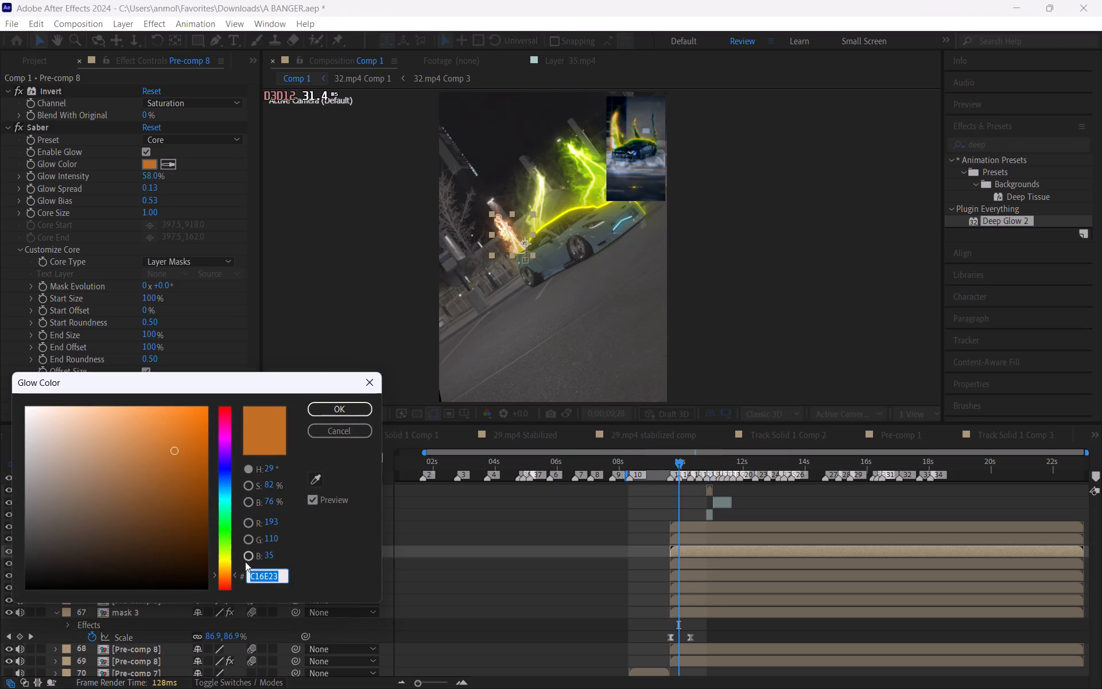
pyautogui.click(226, 571)
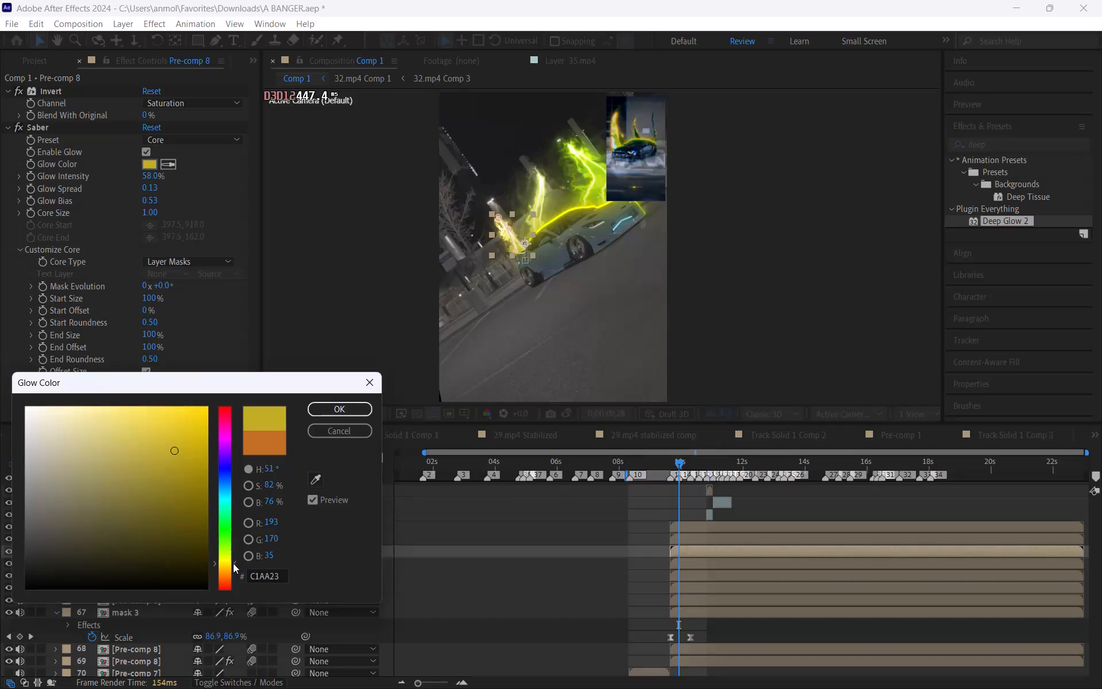
pyautogui.click(317, 409)
pyautogui.click(576, 574)
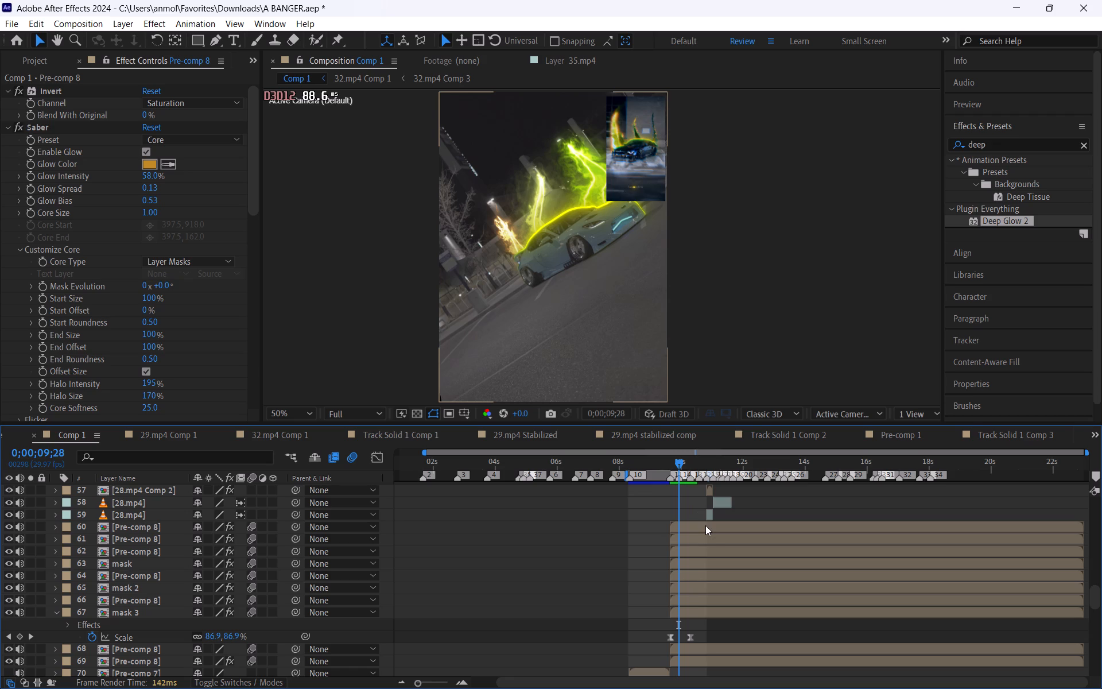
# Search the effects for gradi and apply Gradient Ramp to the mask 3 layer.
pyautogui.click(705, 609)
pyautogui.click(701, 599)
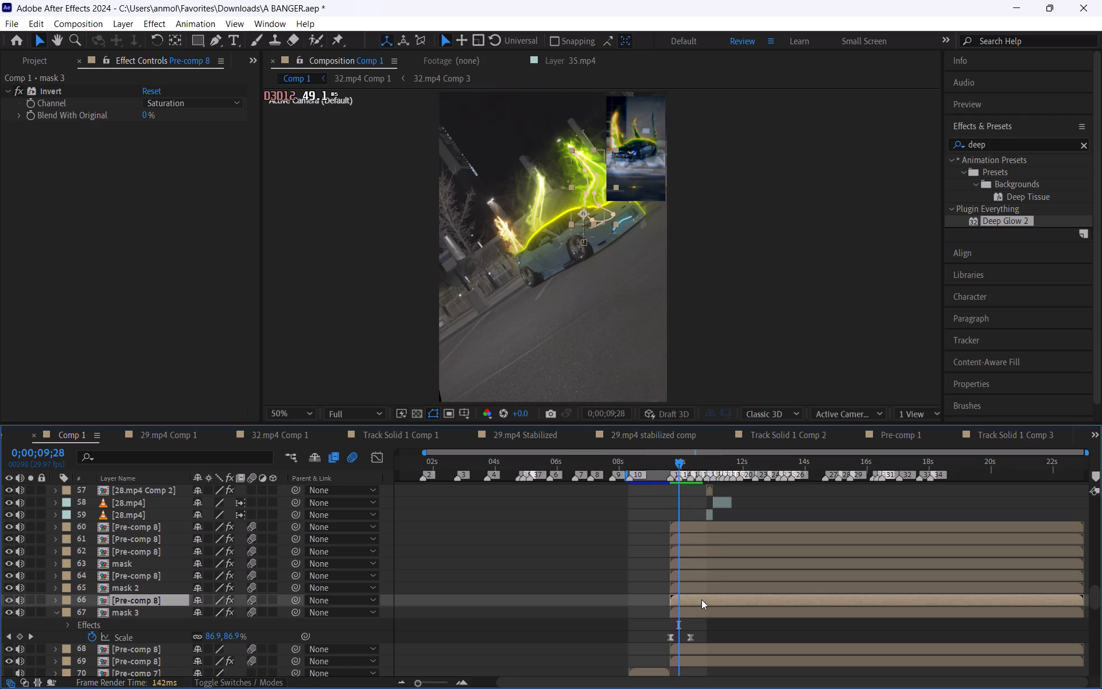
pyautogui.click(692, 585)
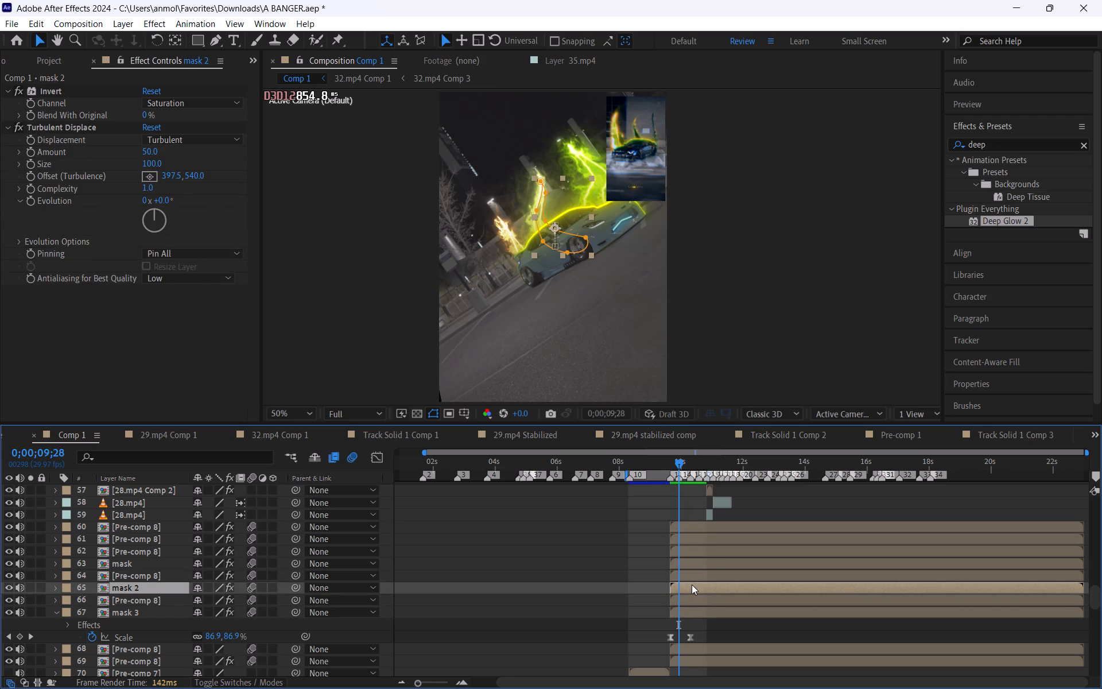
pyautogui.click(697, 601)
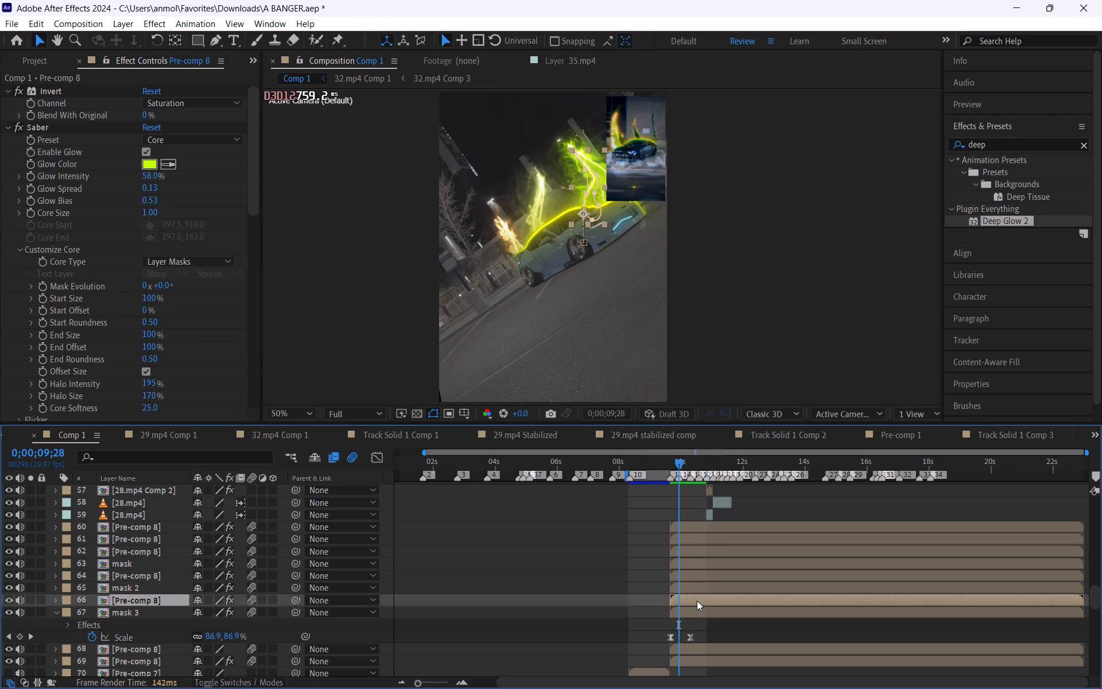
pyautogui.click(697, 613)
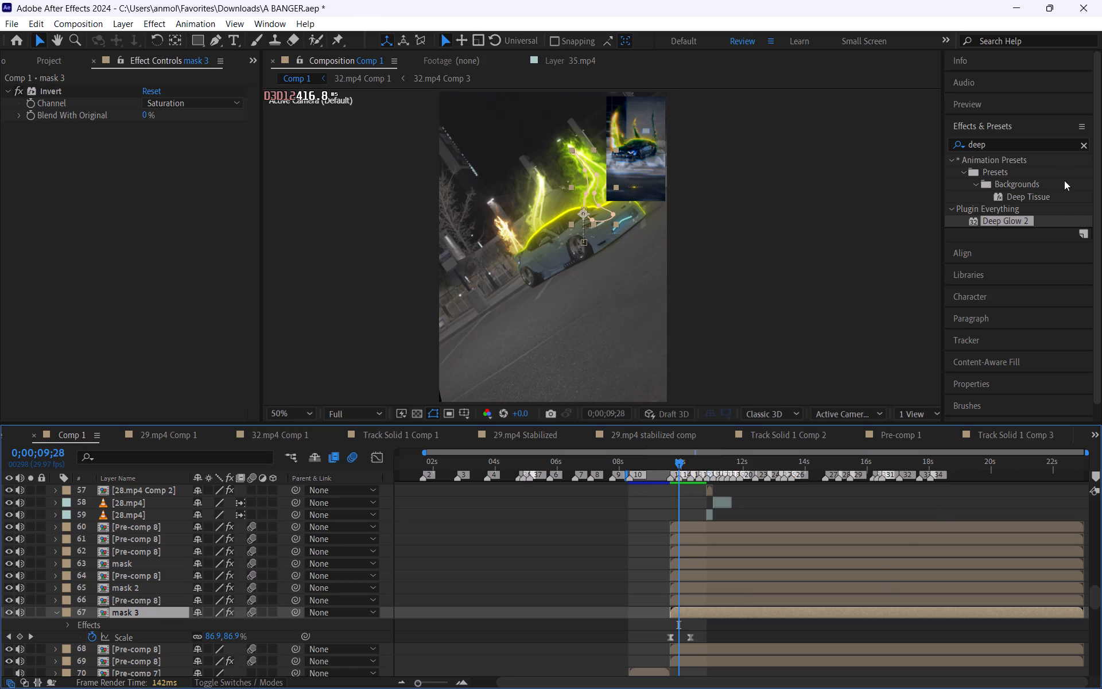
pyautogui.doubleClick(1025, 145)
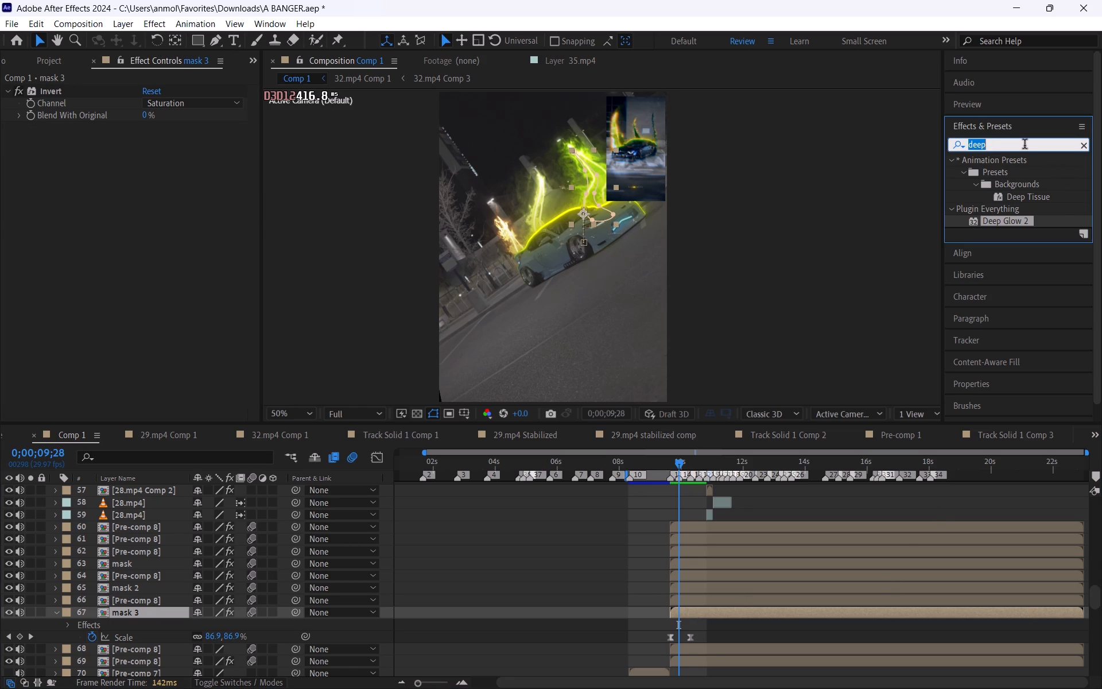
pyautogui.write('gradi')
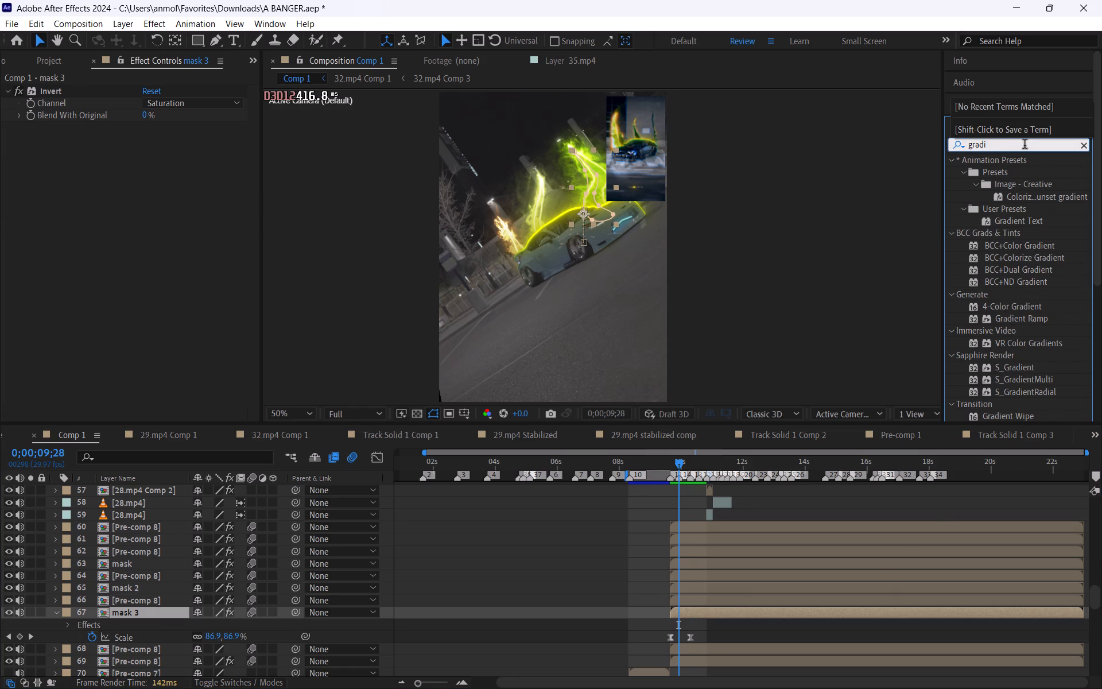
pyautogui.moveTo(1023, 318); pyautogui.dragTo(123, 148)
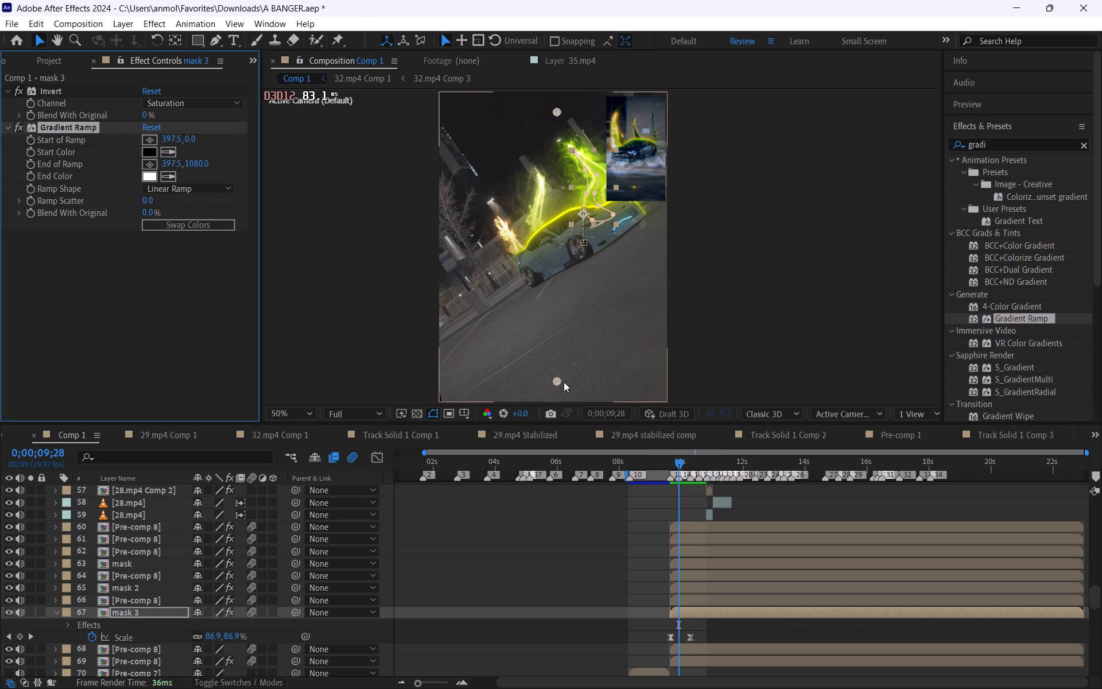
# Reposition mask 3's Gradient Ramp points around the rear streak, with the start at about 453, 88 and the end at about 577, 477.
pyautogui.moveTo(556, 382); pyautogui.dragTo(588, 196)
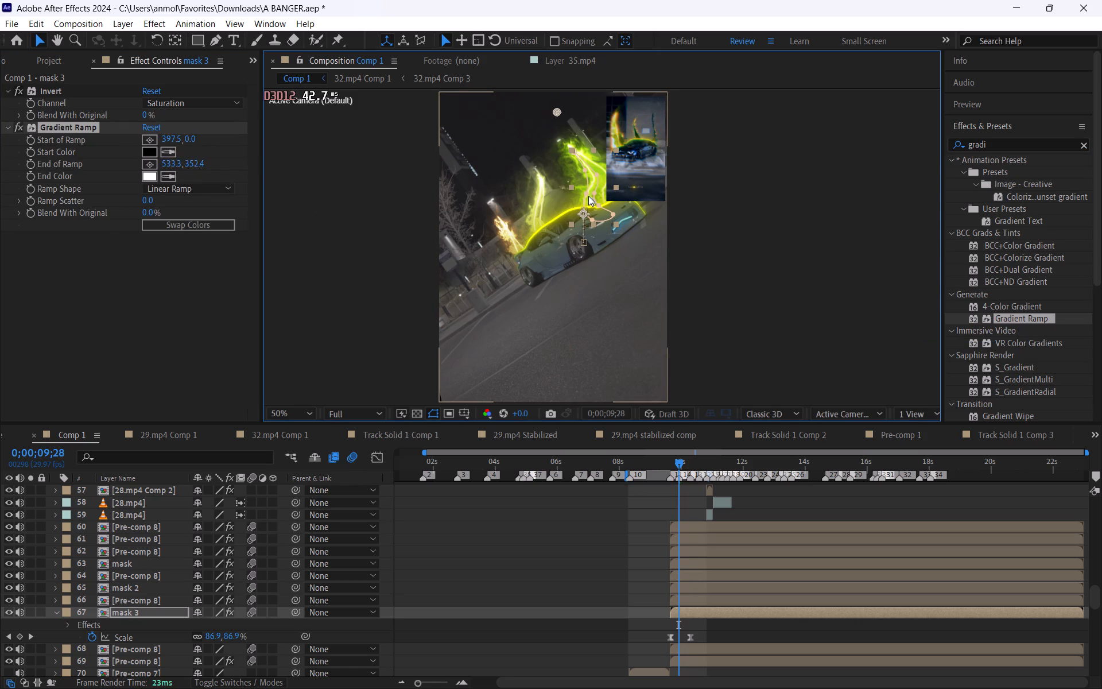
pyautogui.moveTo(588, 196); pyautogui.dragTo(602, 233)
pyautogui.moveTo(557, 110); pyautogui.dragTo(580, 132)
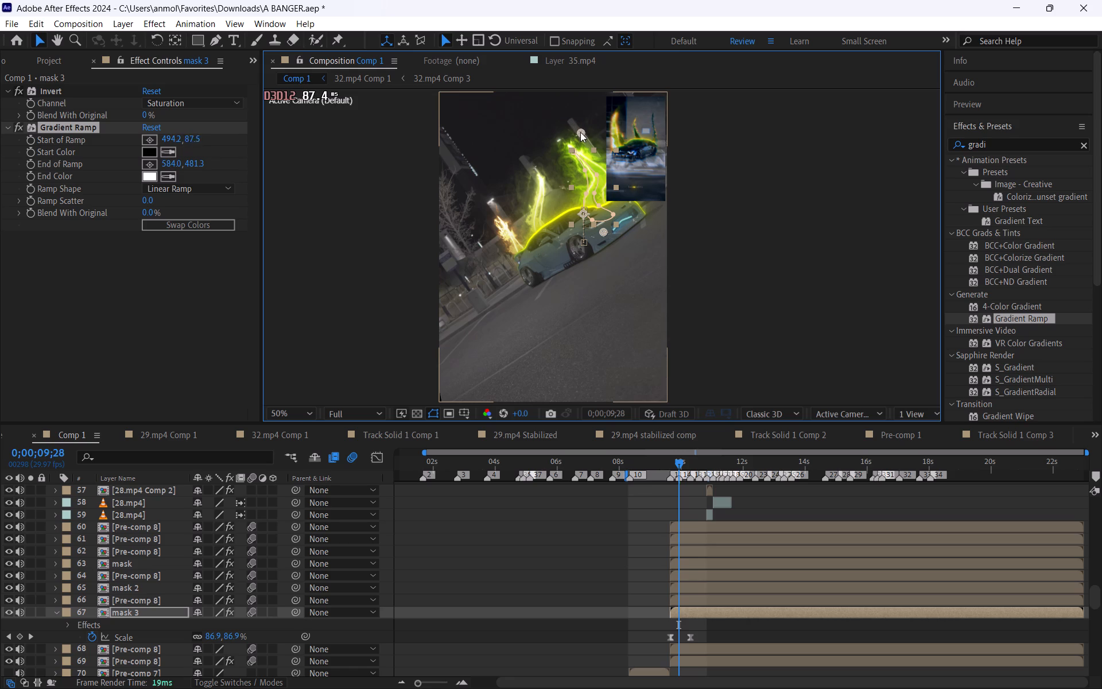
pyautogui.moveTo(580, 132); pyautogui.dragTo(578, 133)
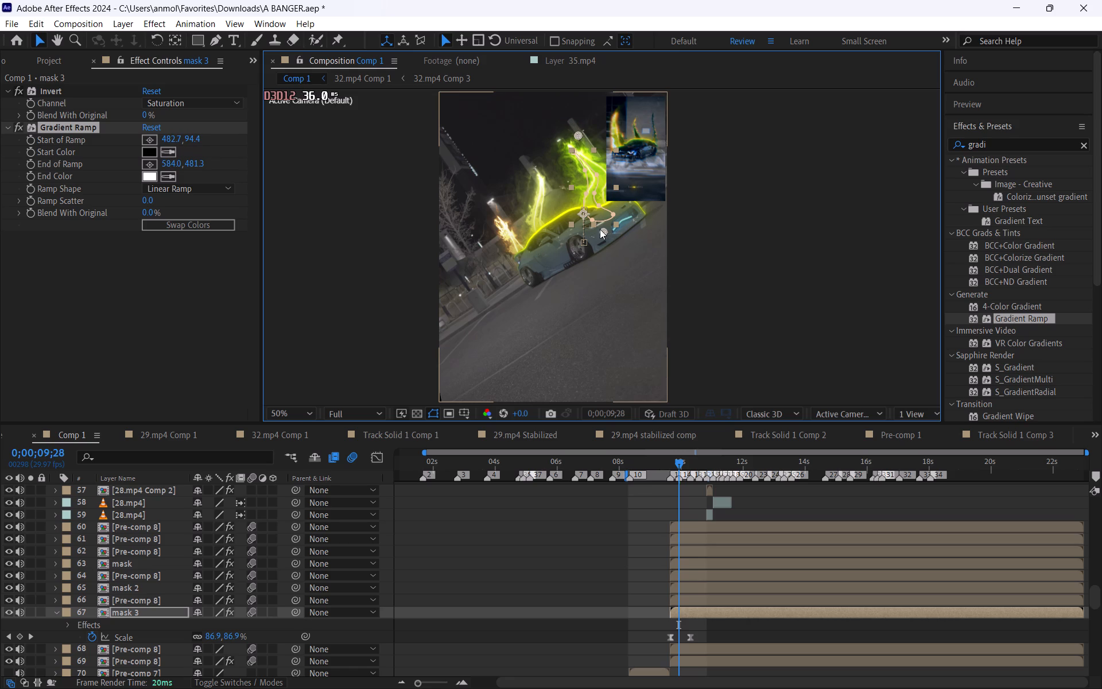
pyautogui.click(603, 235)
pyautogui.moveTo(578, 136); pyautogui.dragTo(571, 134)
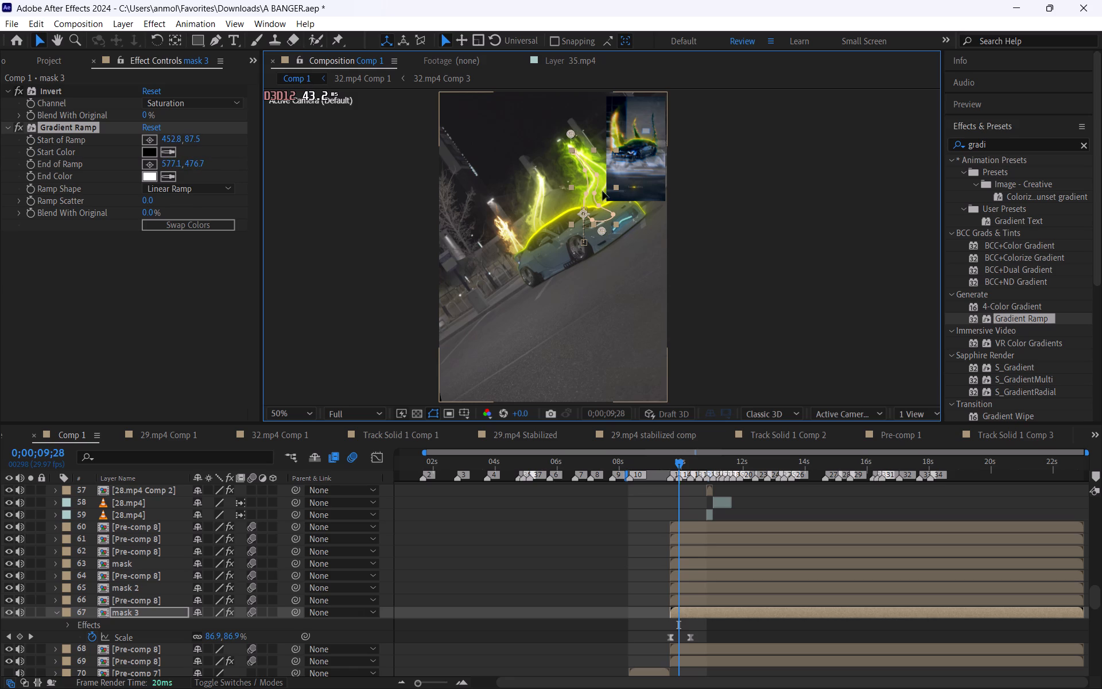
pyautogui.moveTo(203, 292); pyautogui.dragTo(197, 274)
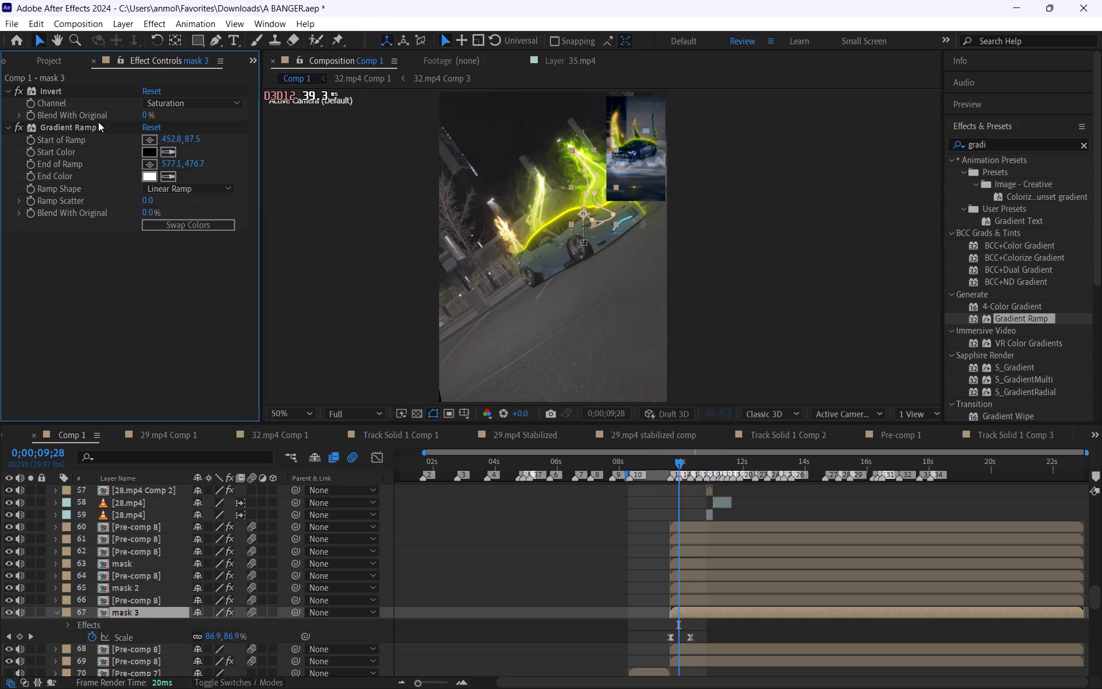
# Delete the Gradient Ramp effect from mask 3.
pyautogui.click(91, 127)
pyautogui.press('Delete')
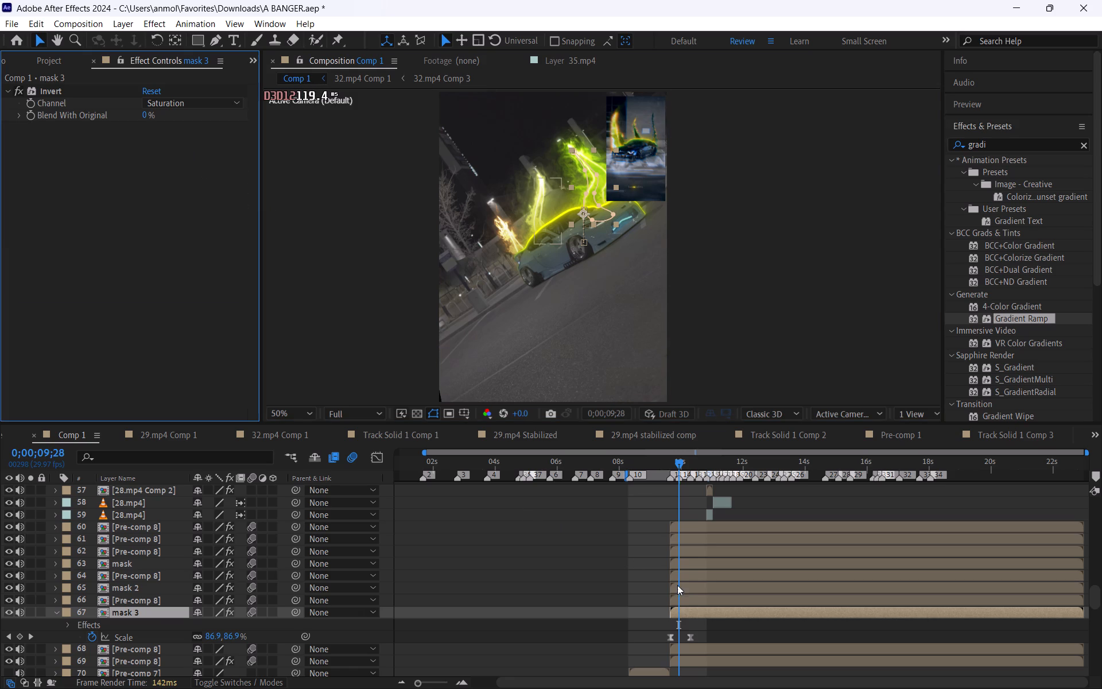
# Set the Saber composite setting of Pre-comp 8 layer 66 to Add.
pyautogui.click(684, 595)
pyautogui.scroll(-6, 227, 323)
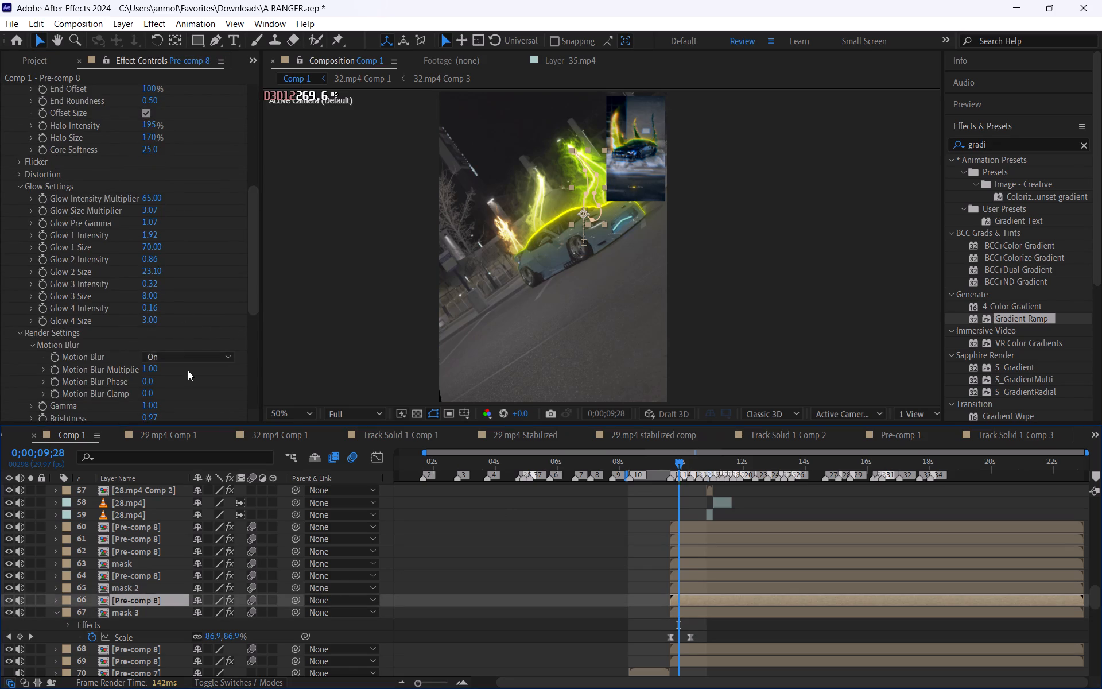
pyautogui.scroll(-7, 185, 264)
pyautogui.click(183, 223)
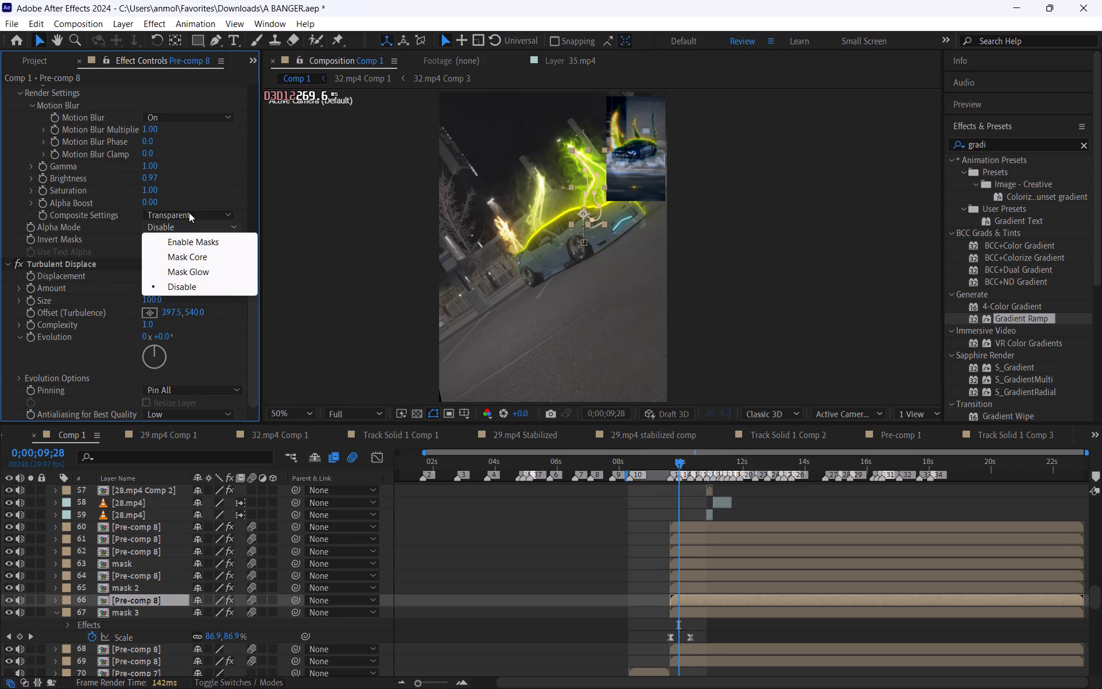
pyautogui.click(195, 203)
pyautogui.click(195, 212)
pyautogui.click(200, 261)
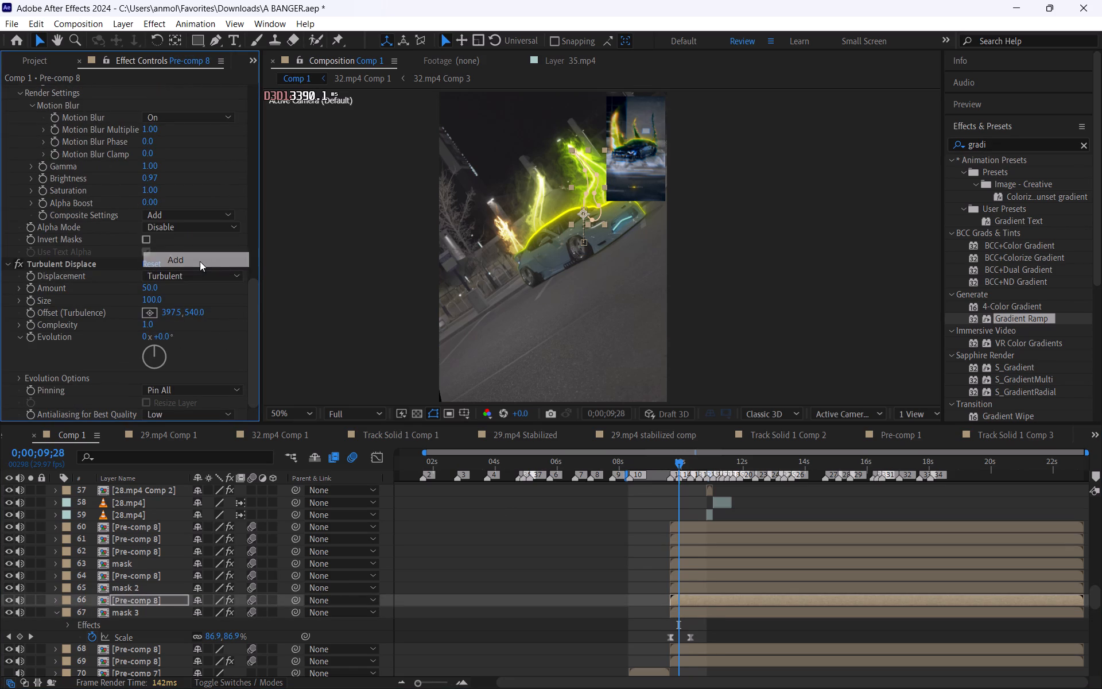
pyautogui.click(550, 531)
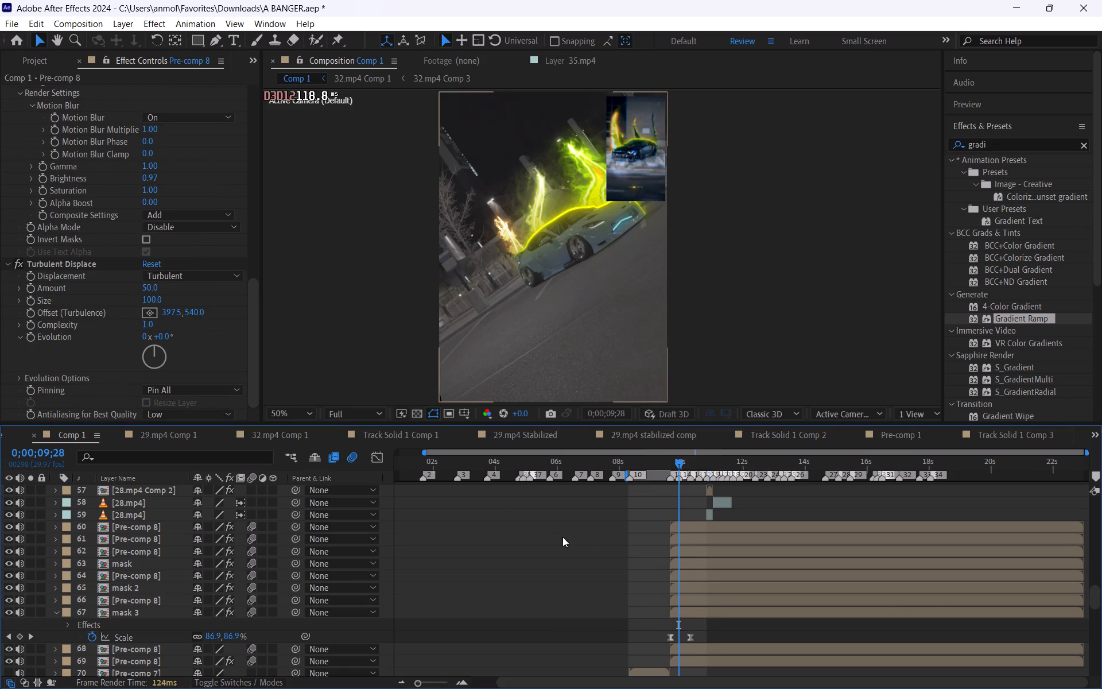
# At 0;00;10;00, set the Saber composite setting of Pre-comp 8 layer 64 to Add.
pyautogui.click(678, 462)
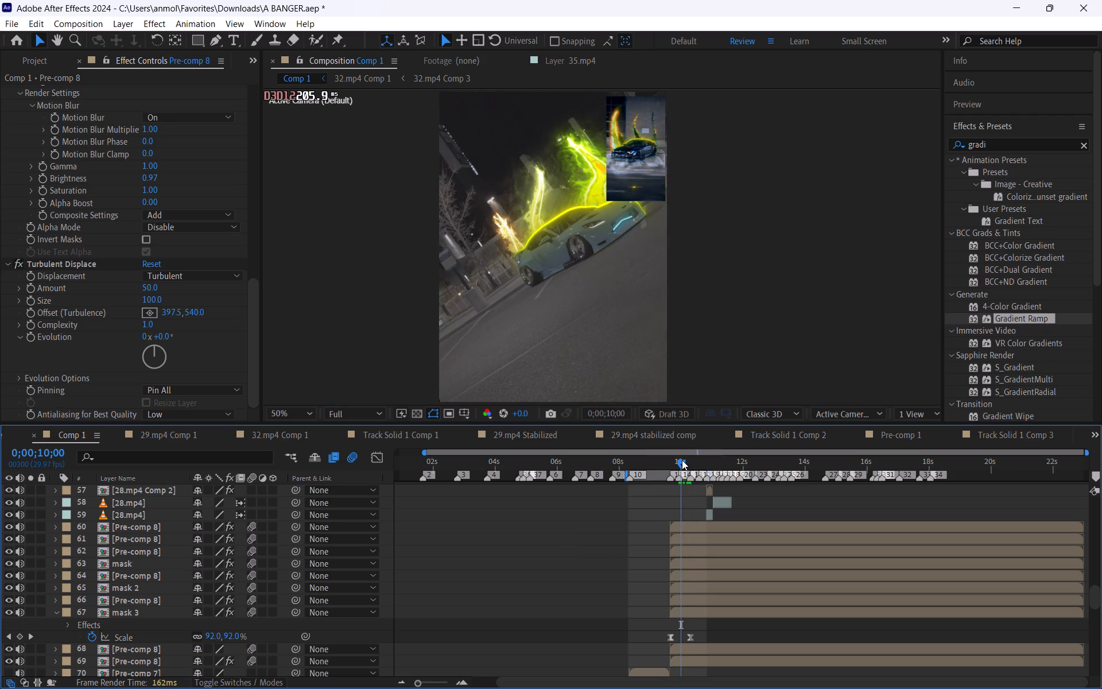
pyautogui.click(693, 602)
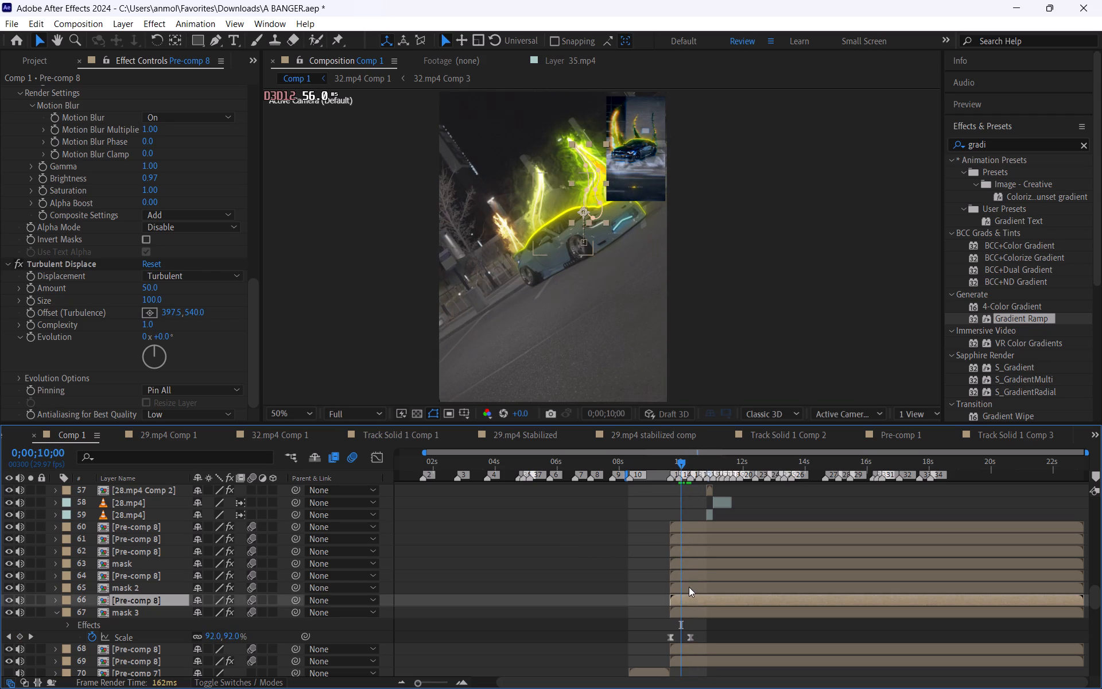
pyautogui.click(688, 574)
pyautogui.scroll(-11, 223, 321)
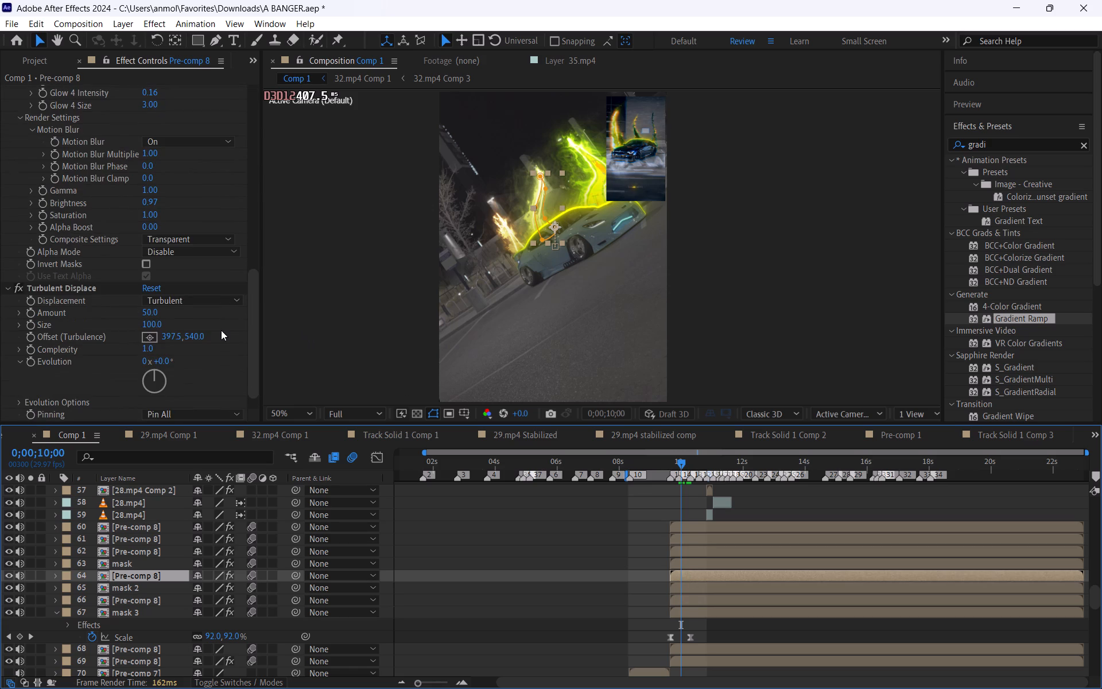
pyautogui.click(204, 237)
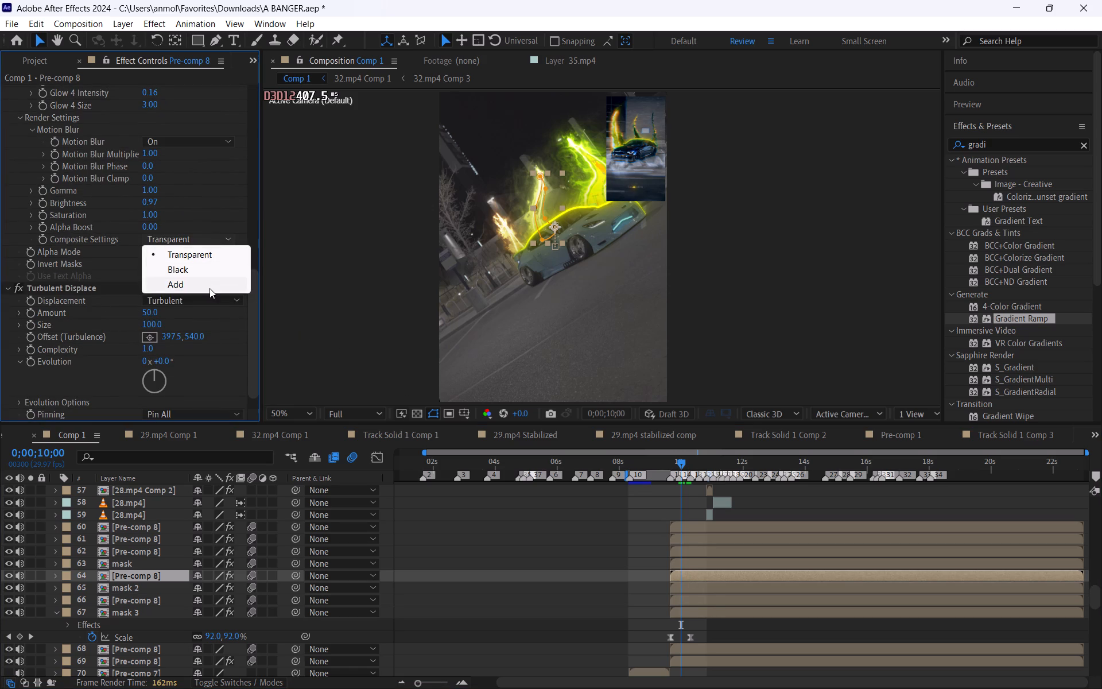
pyautogui.click(209, 288)
pyautogui.click(553, 555)
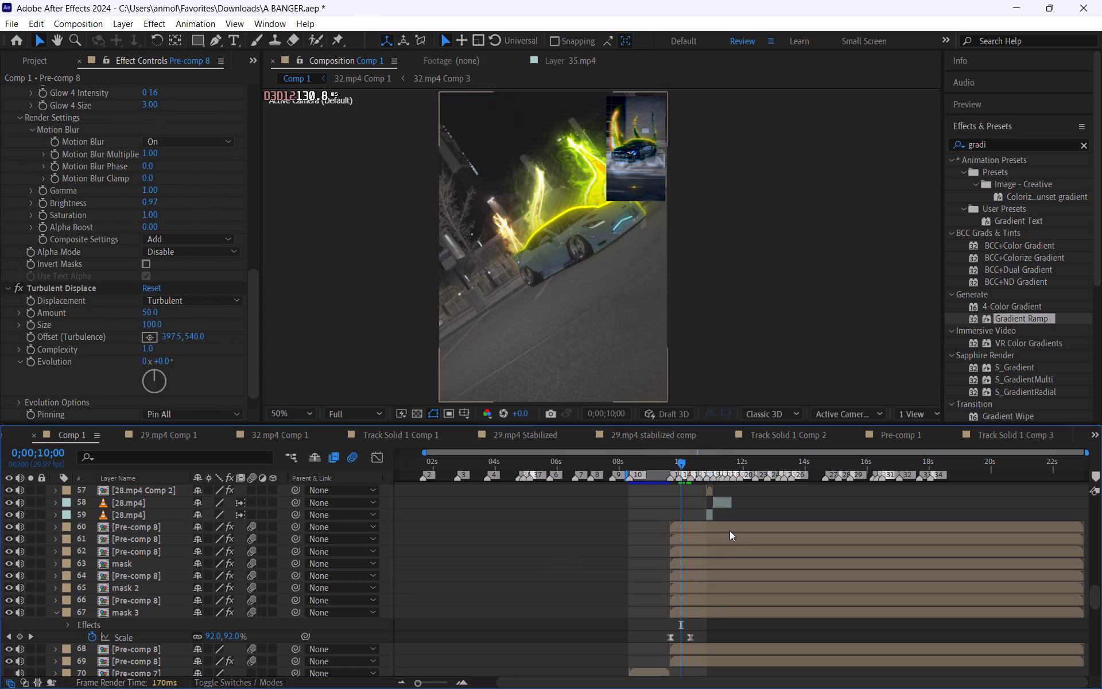
# Set the Saber composite setting of Pre-comp 8 layer 62 to Add.
pyautogui.click(688, 544)
pyautogui.click(688, 548)
pyautogui.scroll(-1, 24, 358)
pyautogui.scroll(-7, 87, 343)
pyautogui.click(179, 368)
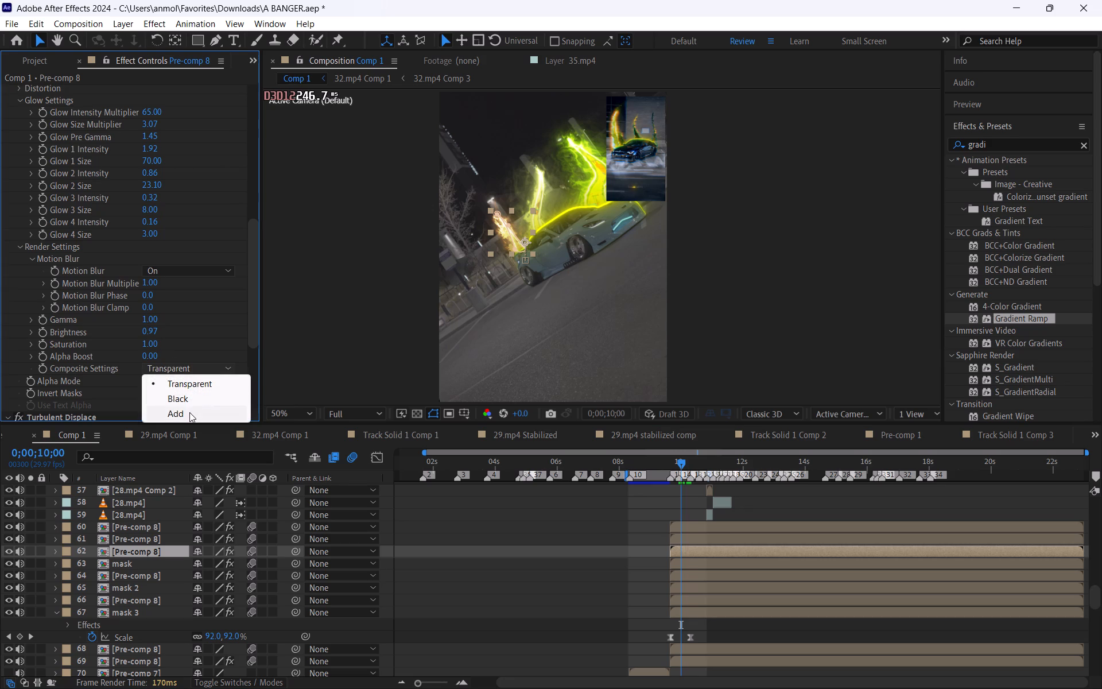
pyautogui.click(189, 412)
pyautogui.click(474, 524)
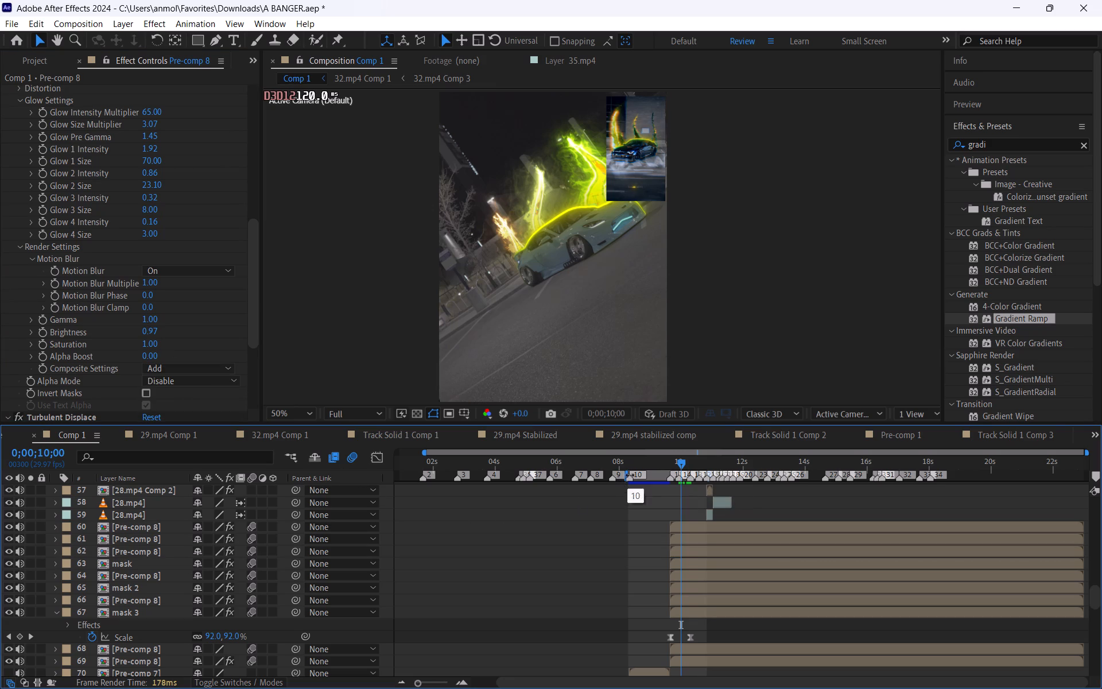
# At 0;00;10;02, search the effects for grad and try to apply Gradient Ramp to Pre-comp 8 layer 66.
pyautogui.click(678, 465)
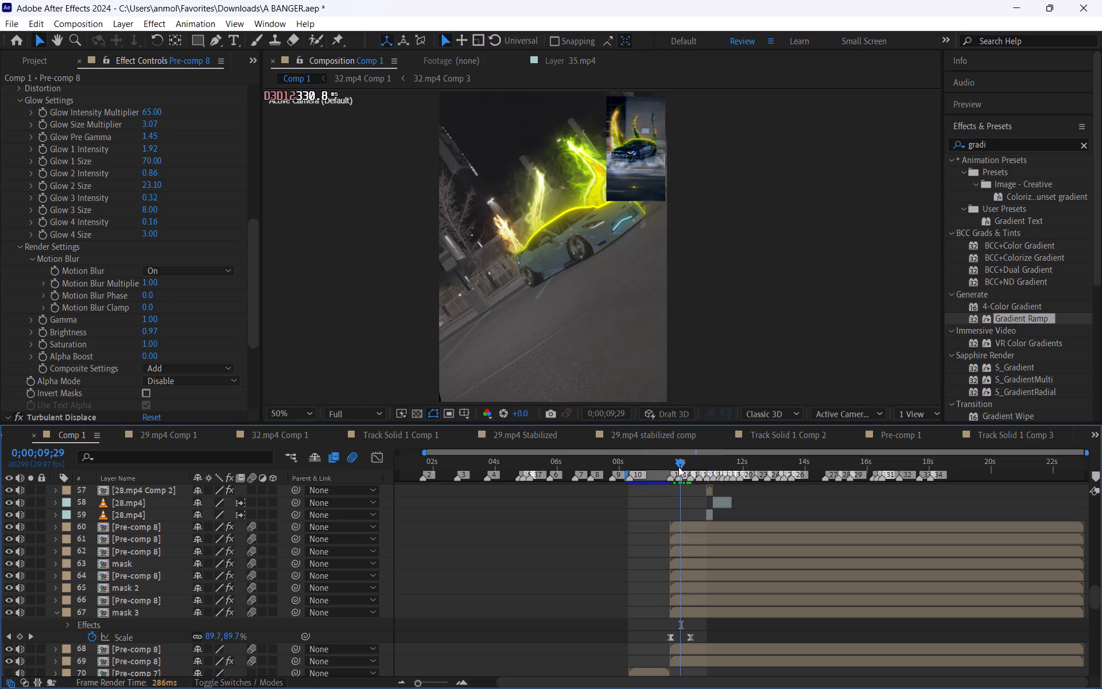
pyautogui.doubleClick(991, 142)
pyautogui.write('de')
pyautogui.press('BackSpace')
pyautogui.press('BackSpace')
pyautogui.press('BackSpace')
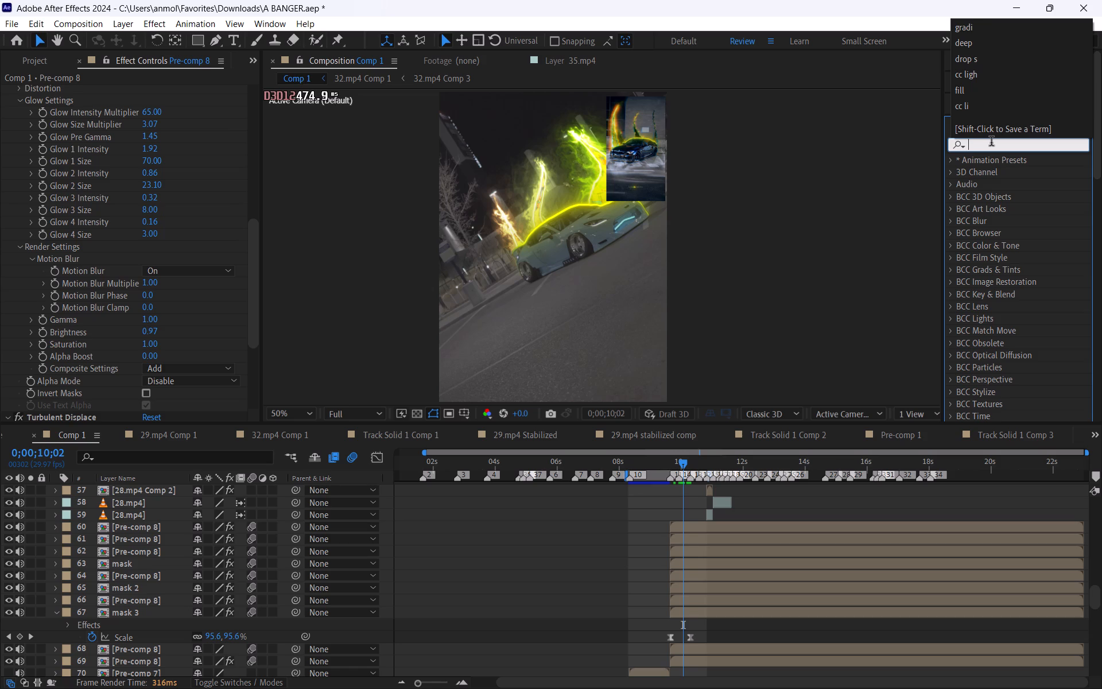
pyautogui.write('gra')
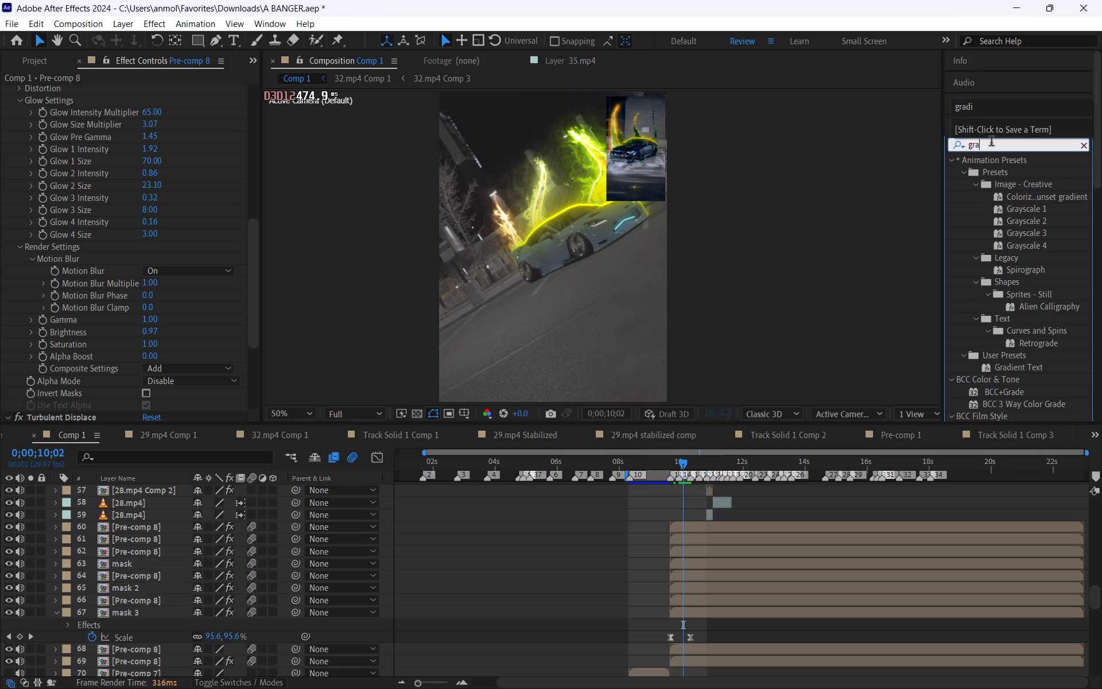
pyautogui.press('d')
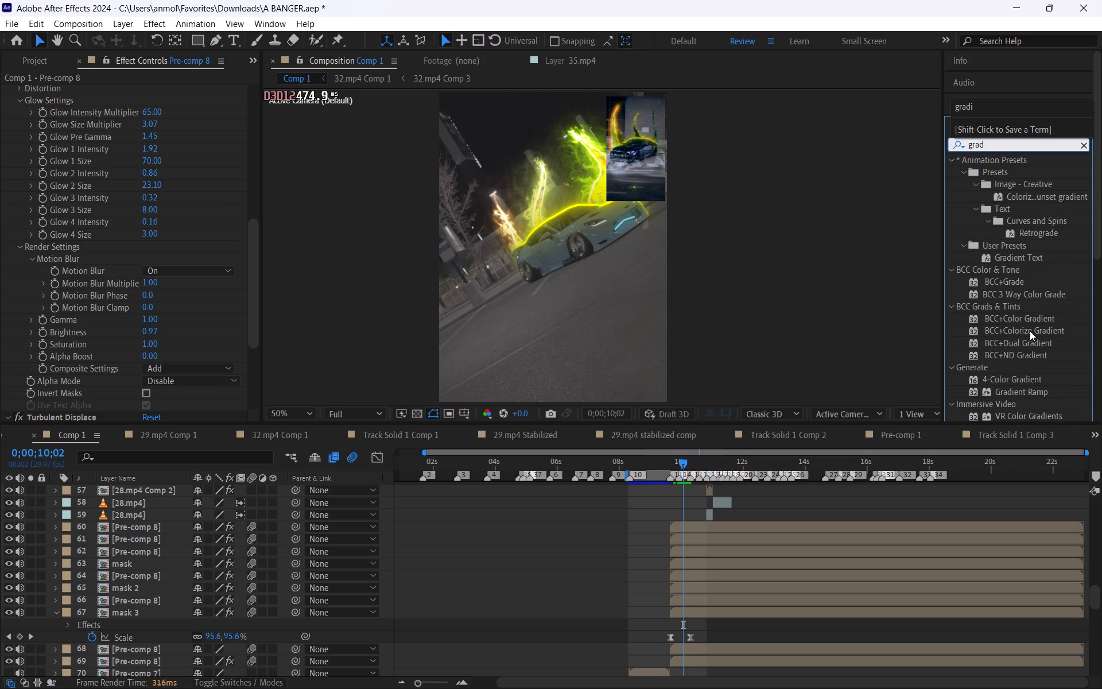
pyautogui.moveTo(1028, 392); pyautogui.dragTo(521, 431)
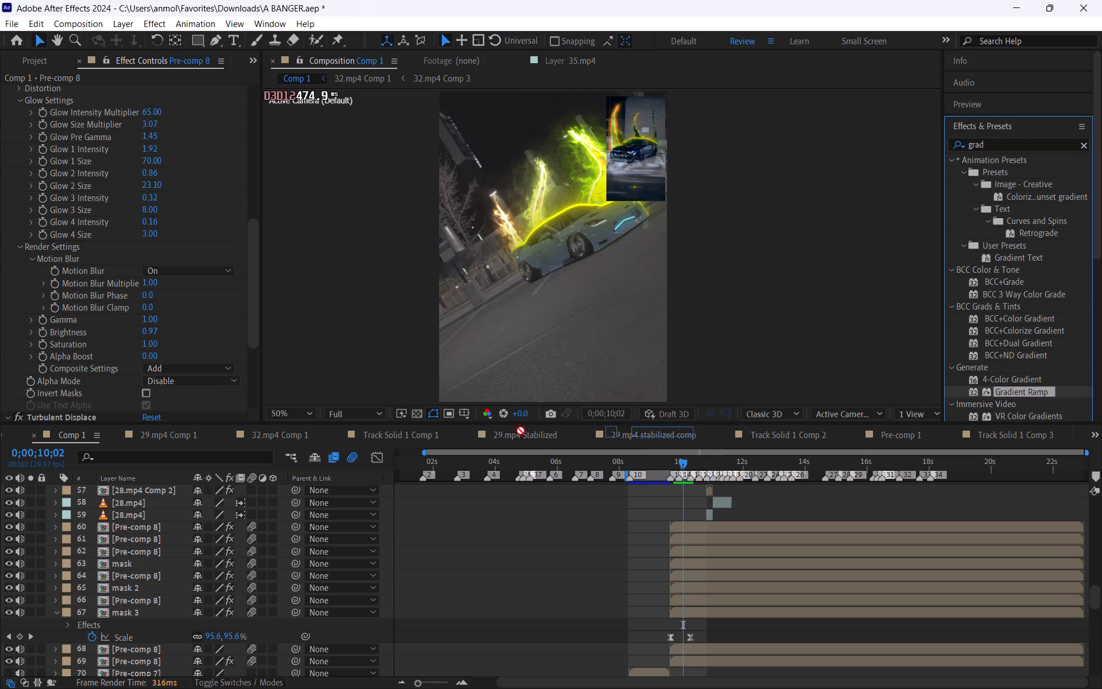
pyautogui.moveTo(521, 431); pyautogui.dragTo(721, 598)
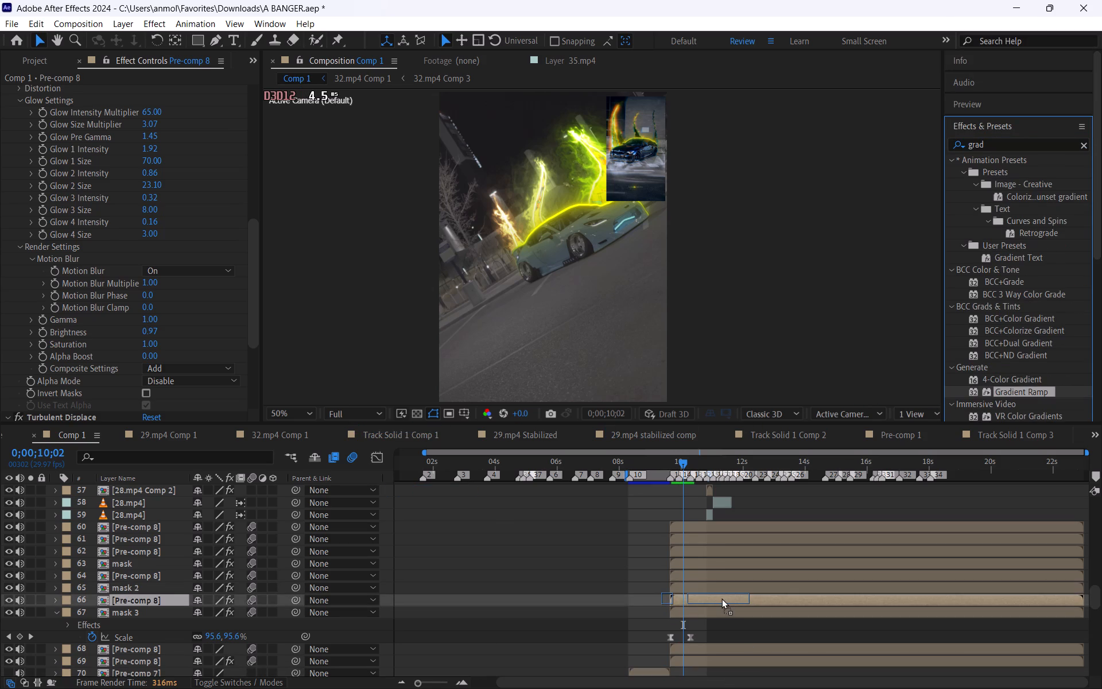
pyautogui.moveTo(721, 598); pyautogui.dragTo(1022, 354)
# Apply the Gradient Ramp effect to the mask 3 layer.
pyautogui.scroll(-1, 719, 613)
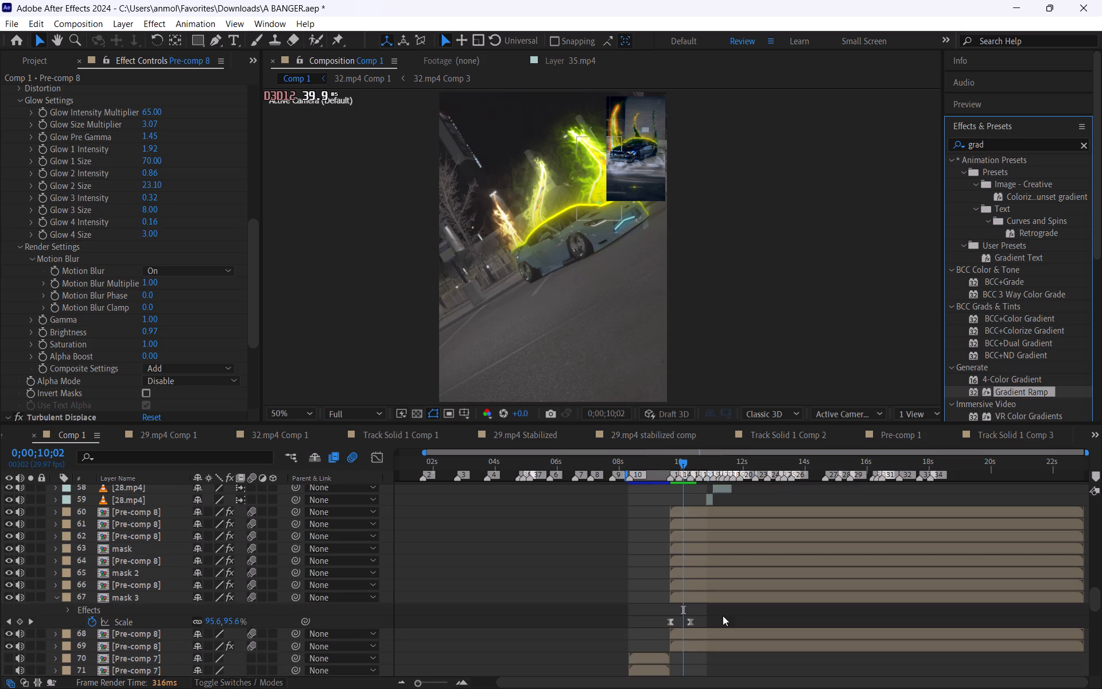
pyautogui.click(715, 599)
pyautogui.click(711, 587)
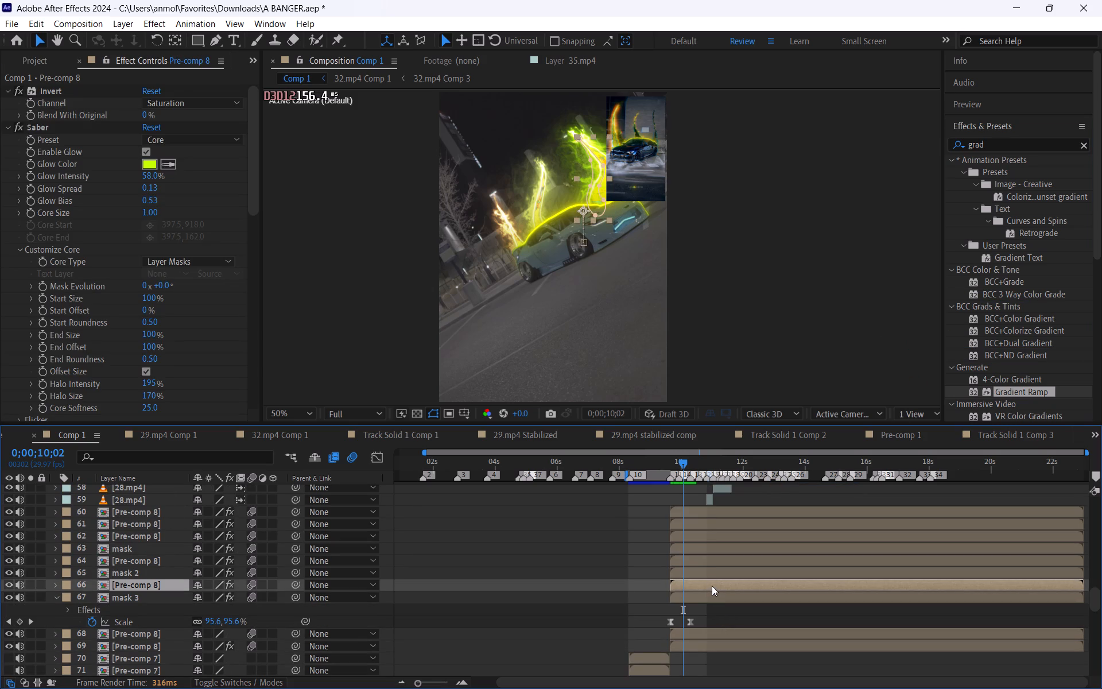
pyautogui.click(713, 594)
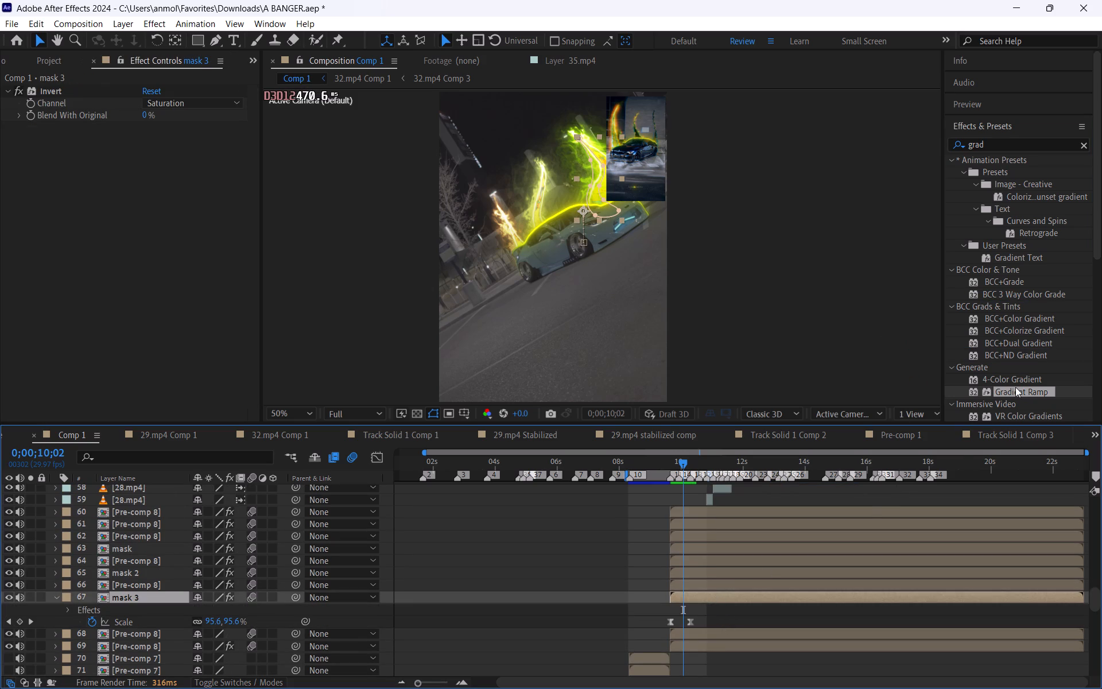
pyautogui.moveTo(1016, 393); pyautogui.dragTo(153, 295)
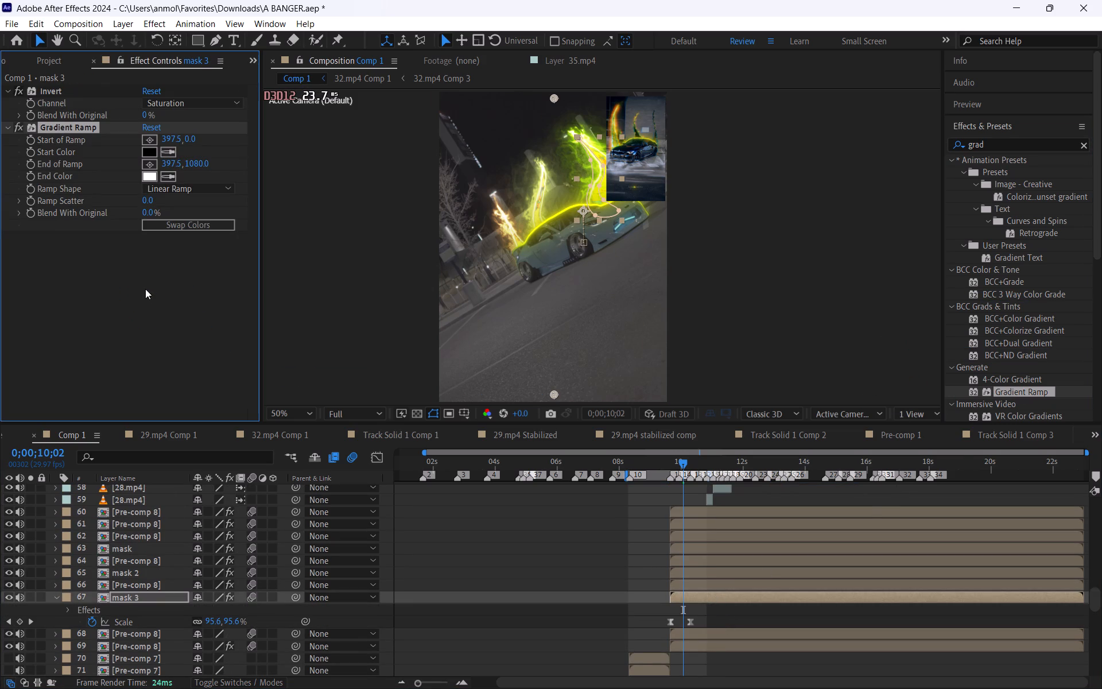
# On mask 3, move the Gradient Ramp's end point to about 634, 488 and its start point to about 481, 19.
pyautogui.moveTo(552, 393); pyautogui.dragTo(558, 374)
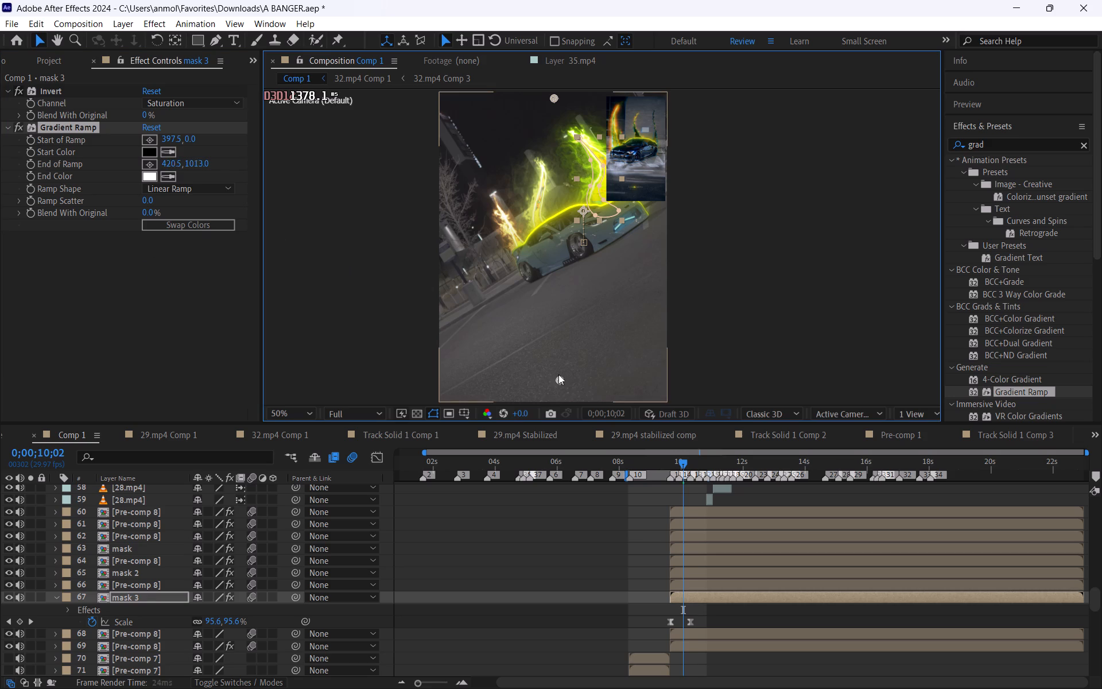
pyautogui.moveTo(558, 374); pyautogui.dragTo(617, 231)
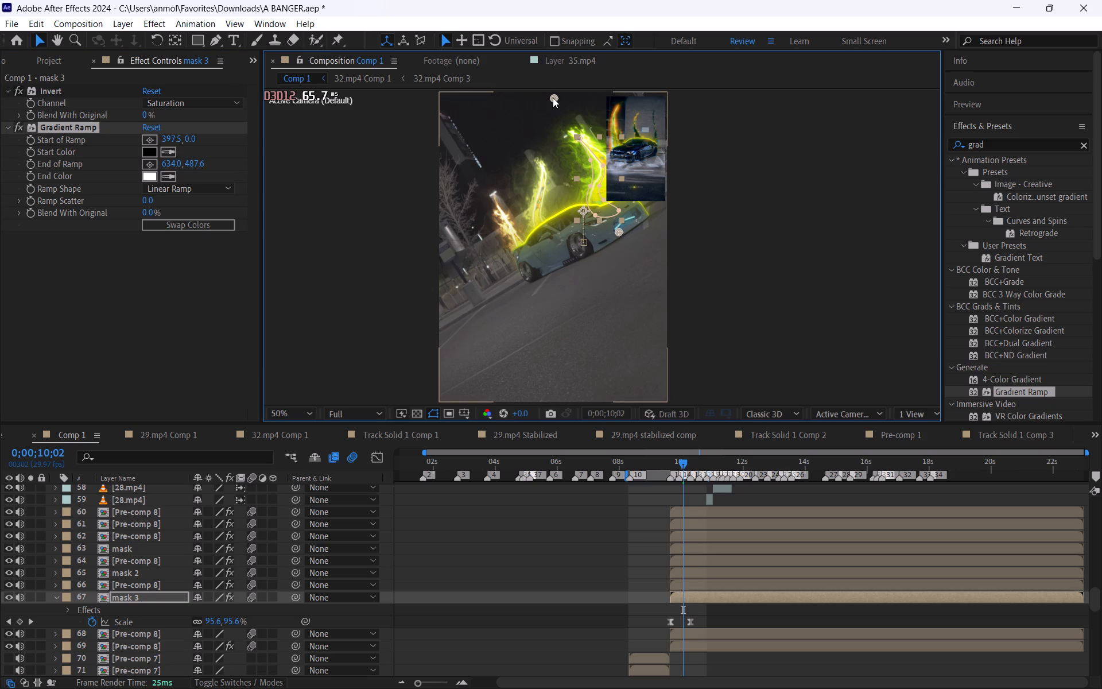
pyautogui.moveTo(553, 97); pyautogui.dragTo(576, 102)
pyautogui.moveTo(118, 345); pyautogui.dragTo(114, 319)
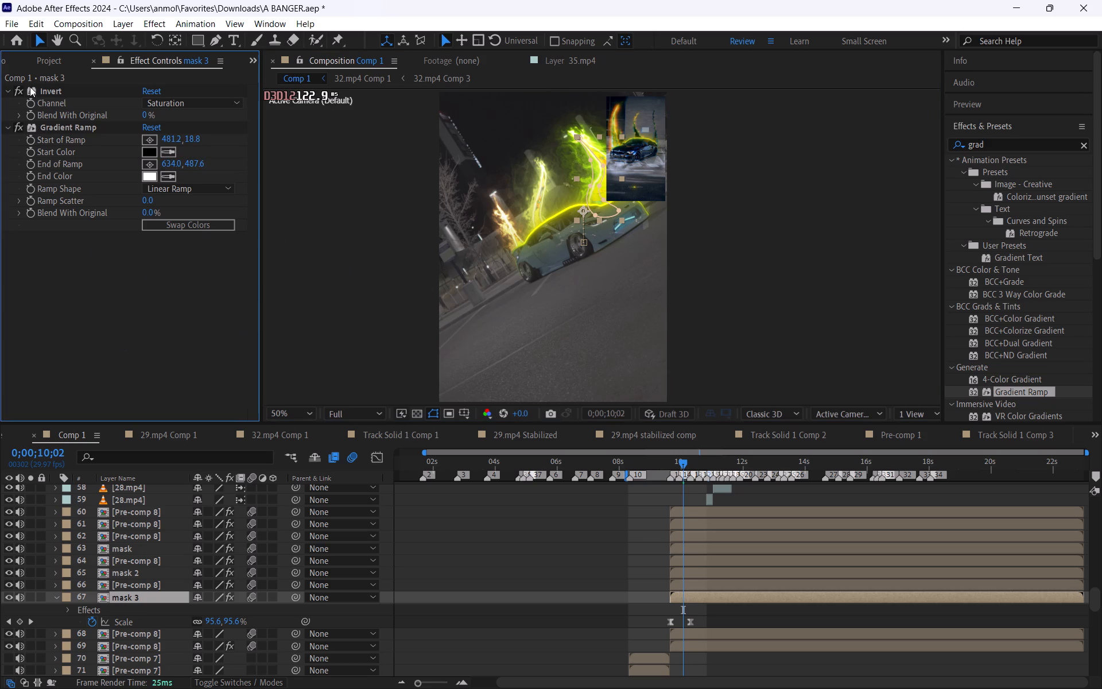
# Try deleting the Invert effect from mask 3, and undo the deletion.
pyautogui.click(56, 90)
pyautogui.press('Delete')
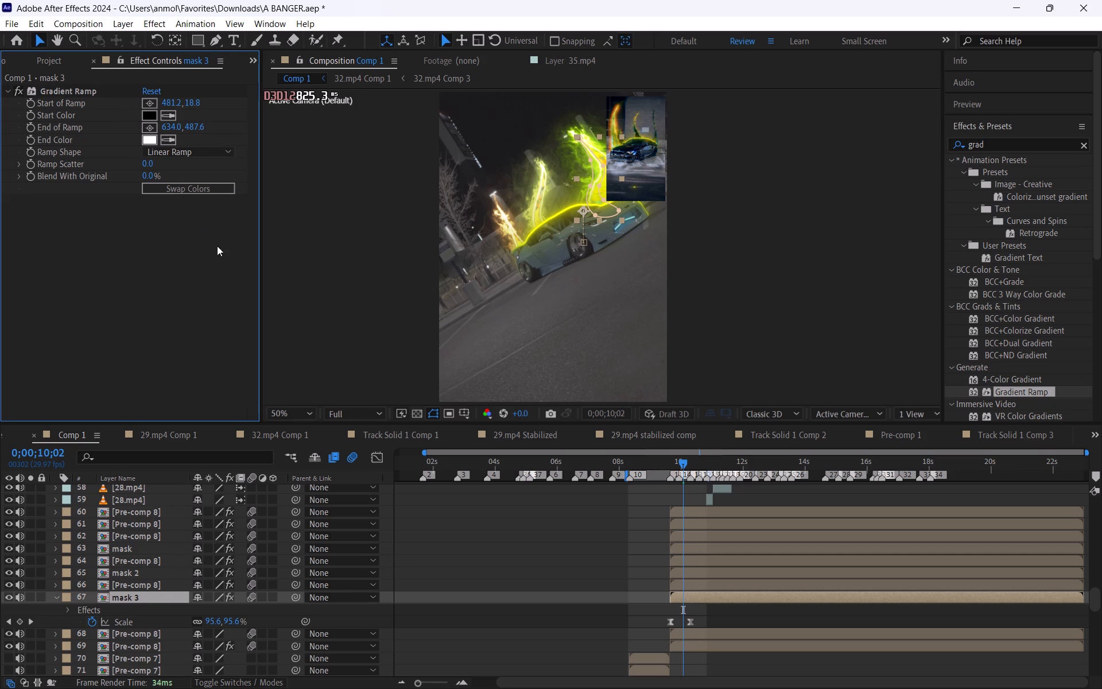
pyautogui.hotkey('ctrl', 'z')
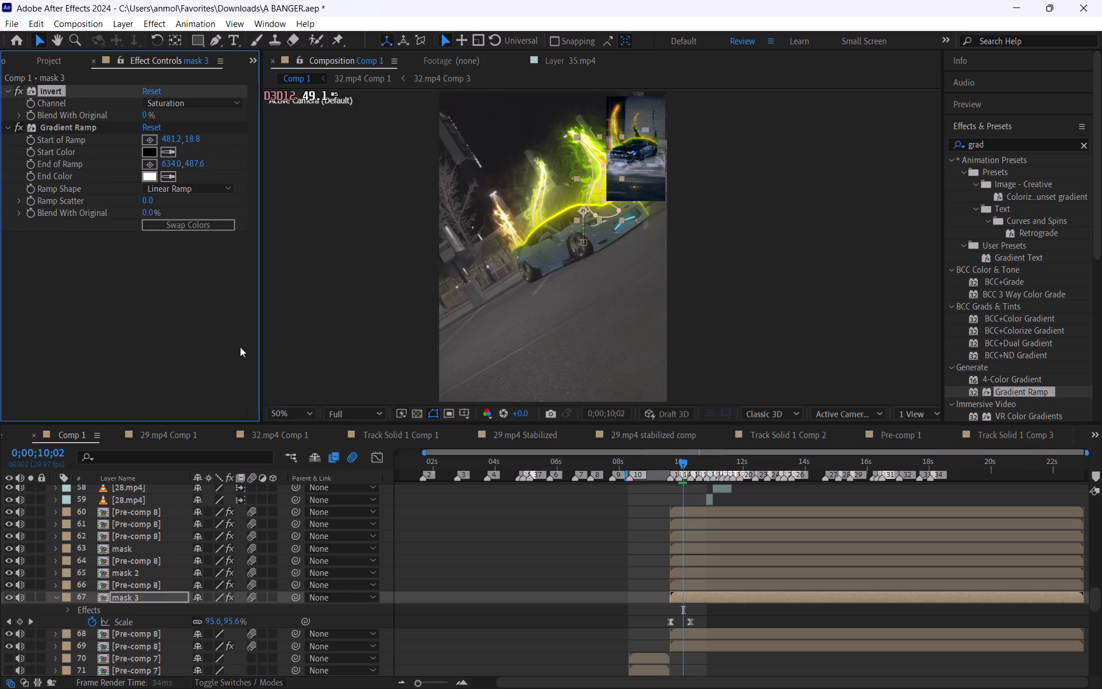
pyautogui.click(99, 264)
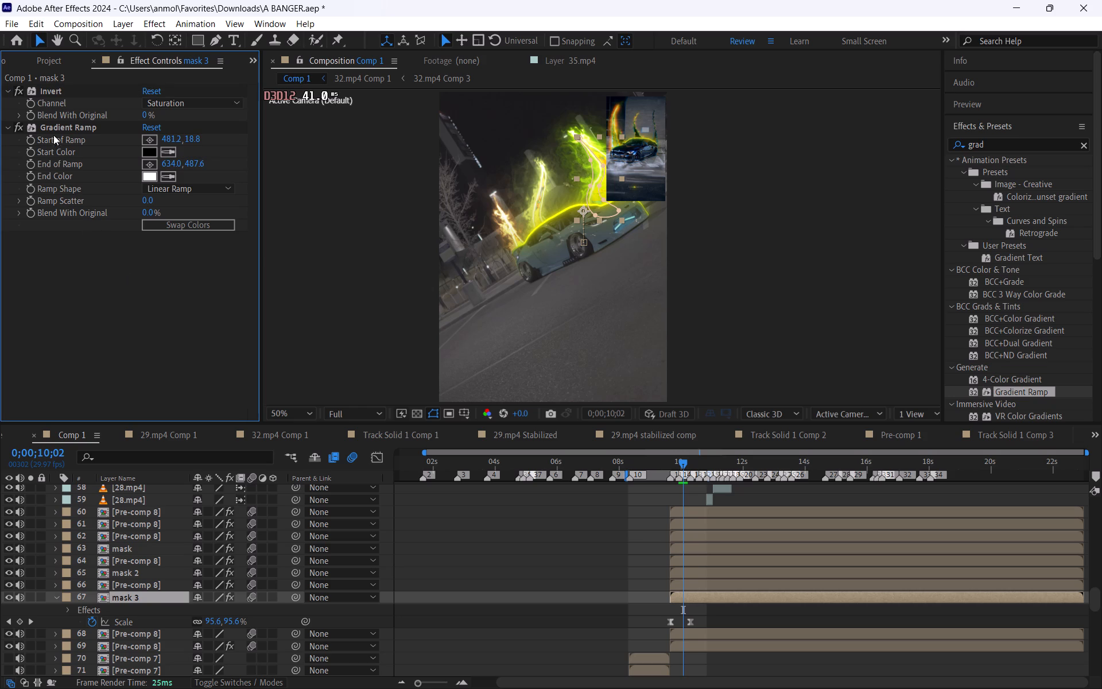
# Transfer the Gradient Ramp effect from mask 3 to Pre-comp 8 layer 66, removing it from mask 3.
pyautogui.click(52, 126)
pyautogui.hotkey('ctrl', 'c')
pyautogui.hotkey('ctrl', 'c')
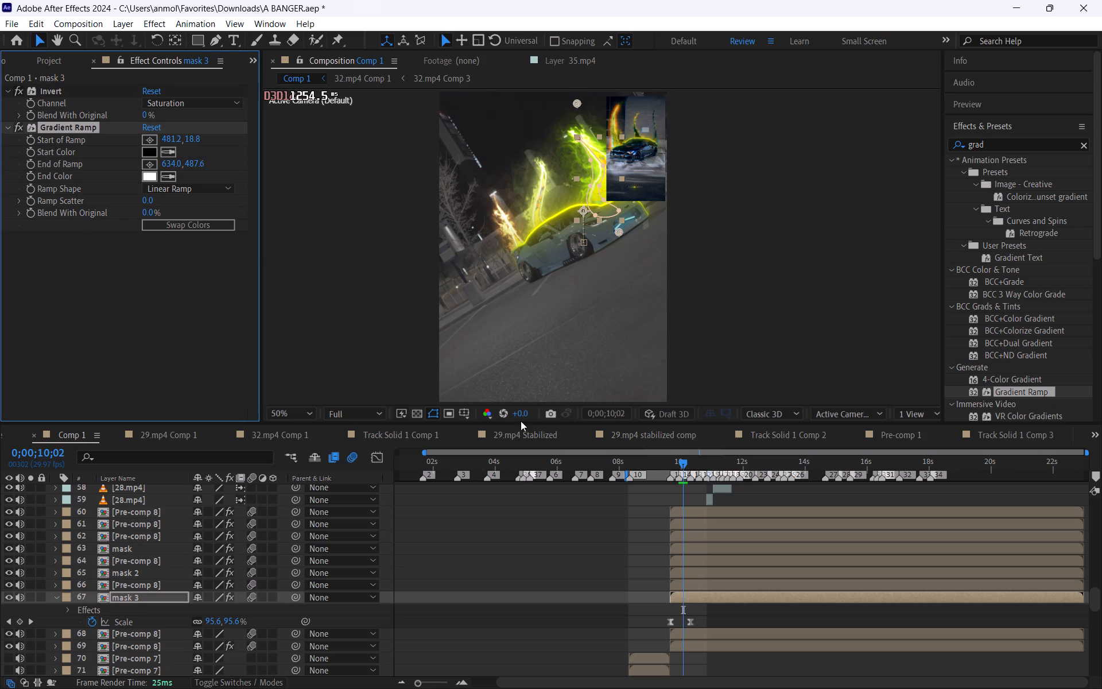
pyautogui.press('Delete')
pyautogui.click(795, 579)
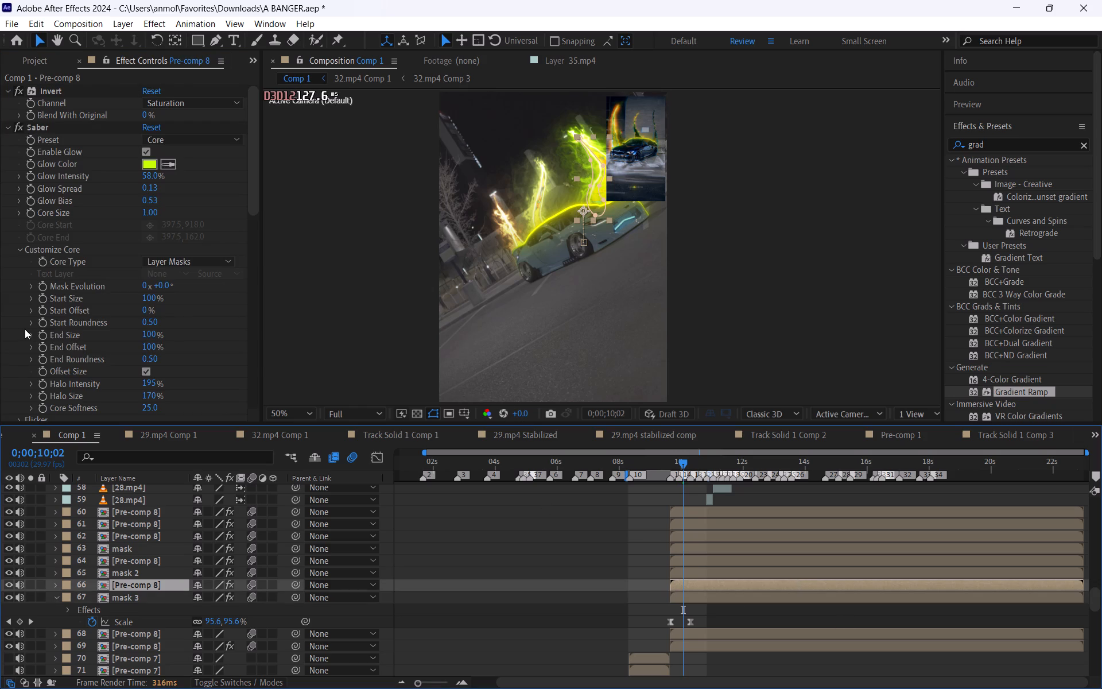
pyautogui.hotkey('ctrl', 'v')
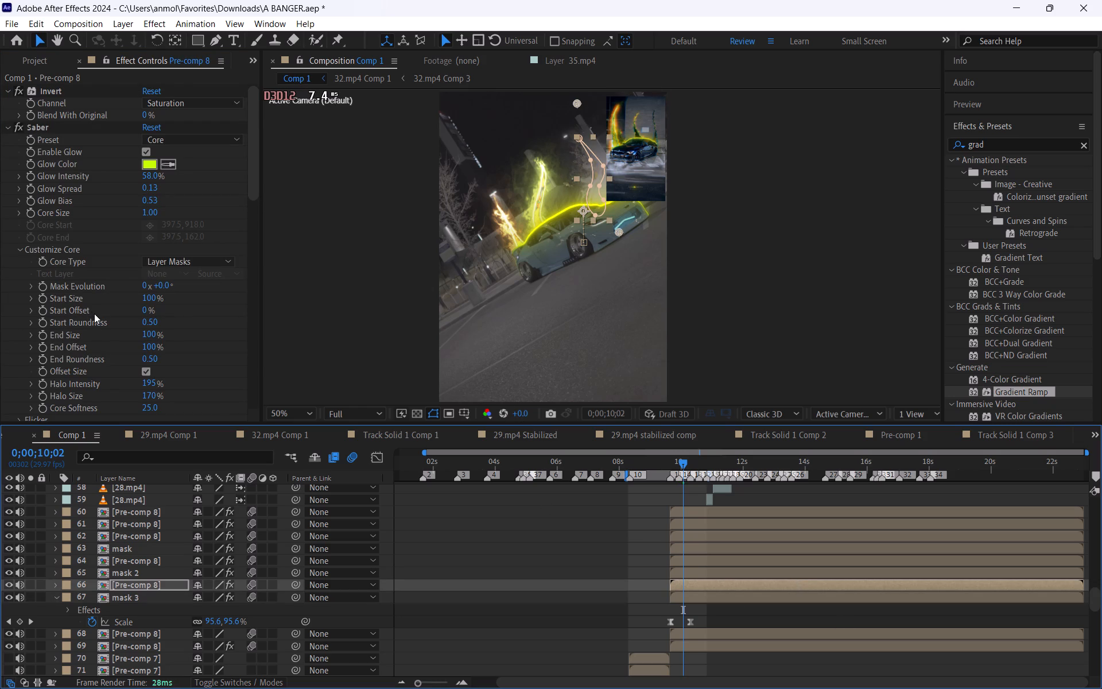
# Reorder the effects of Pre-comp 8 layer 66 so that Gradient Ramp sits first, above Invert.
pyautogui.scroll(-16, 113, 286)
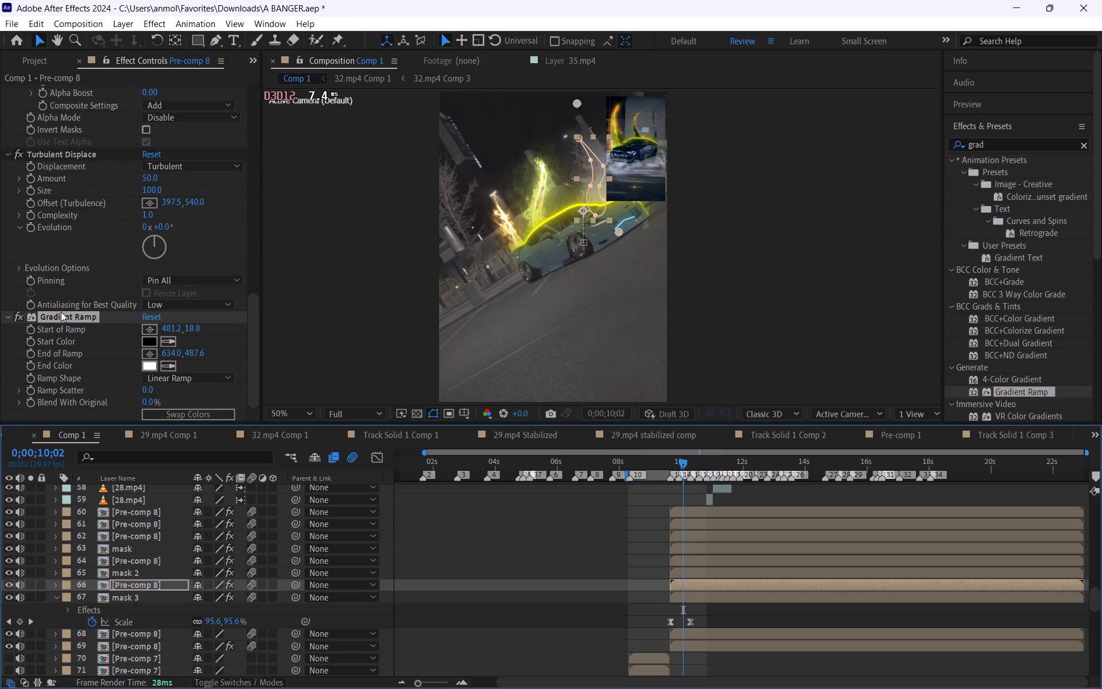
pyautogui.moveTo(67, 315); pyautogui.dragTo(98, 117)
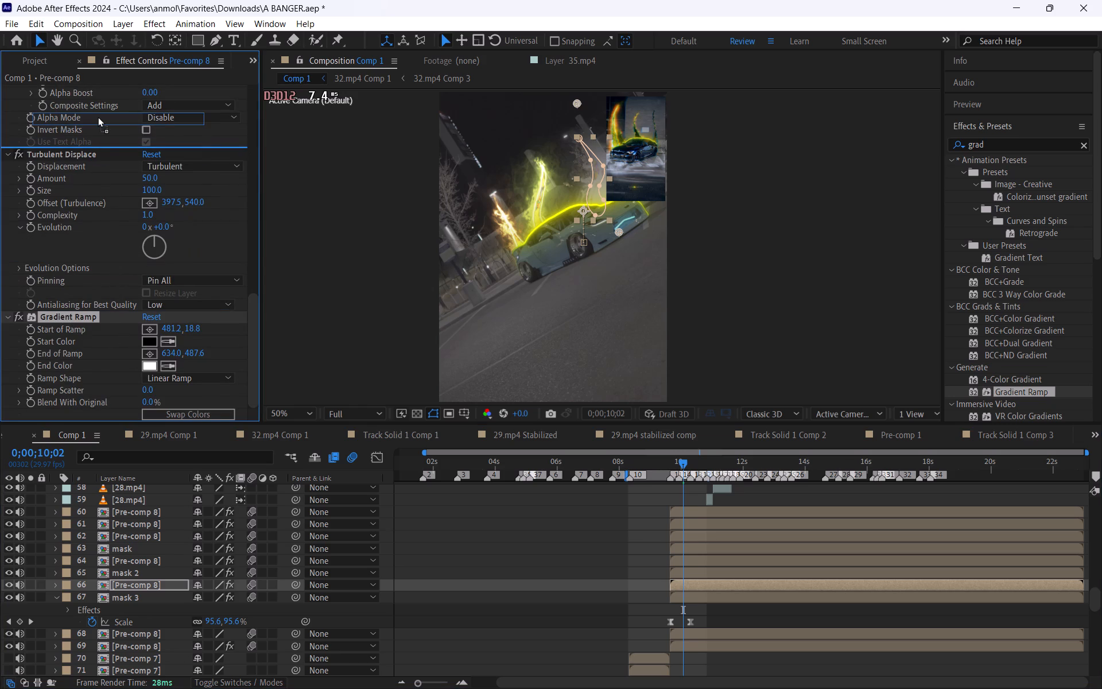
pyautogui.moveTo(98, 117); pyautogui.dragTo(101, 148)
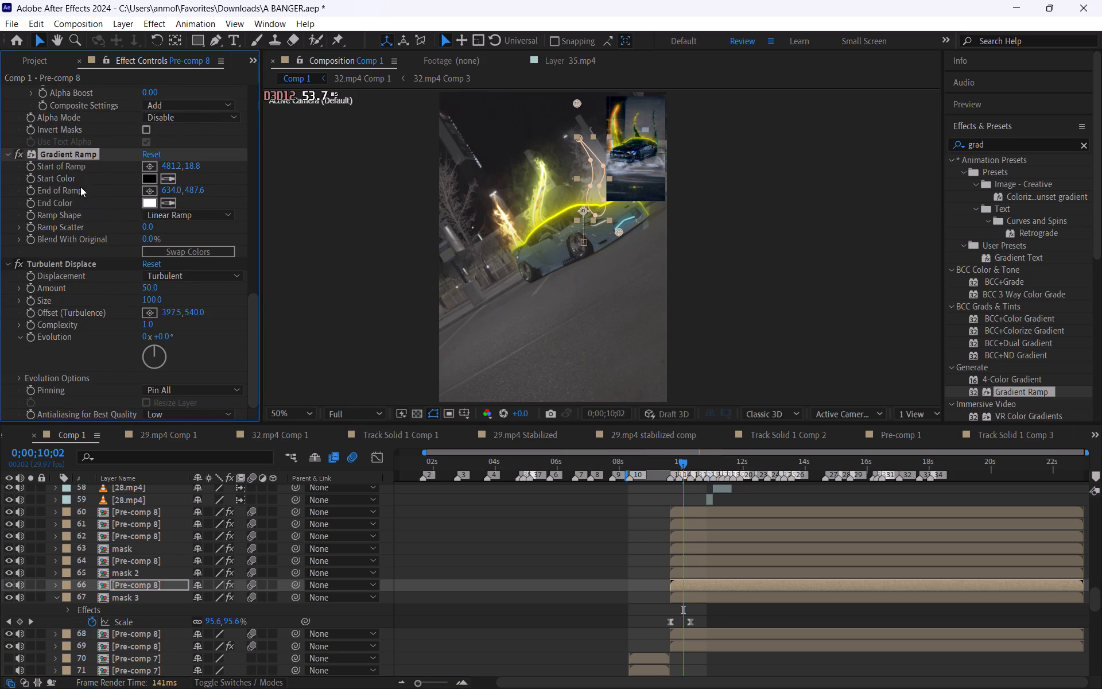
pyautogui.moveTo(75, 156); pyautogui.dragTo(90, 91)
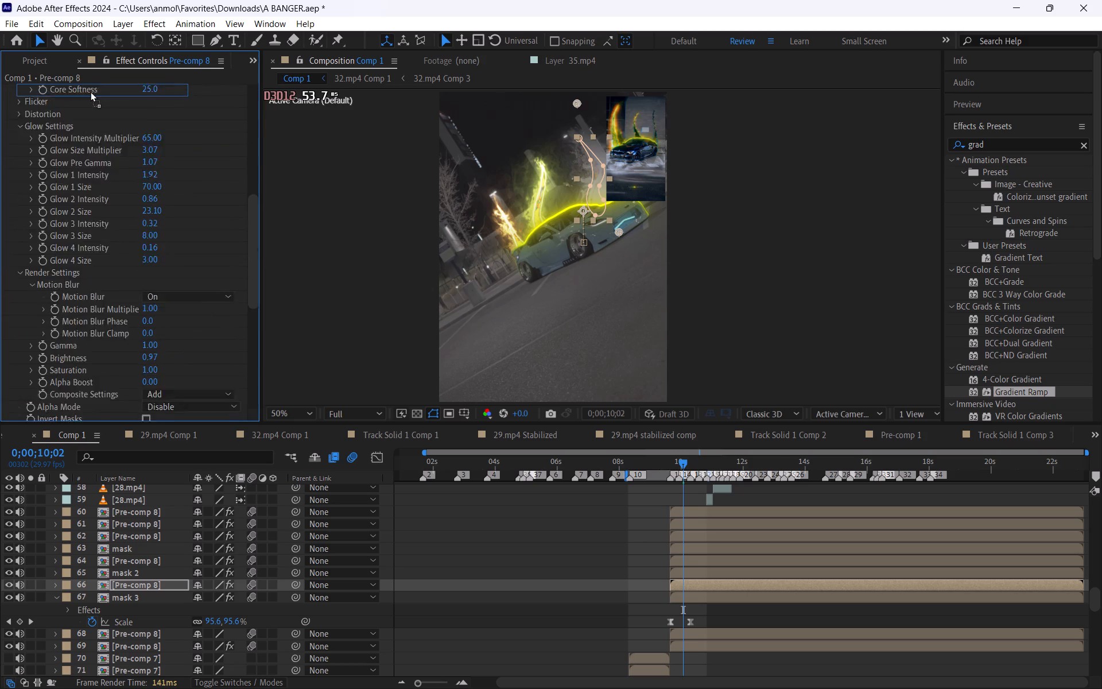
pyautogui.moveTo(90, 91); pyautogui.dragTo(102, 98)
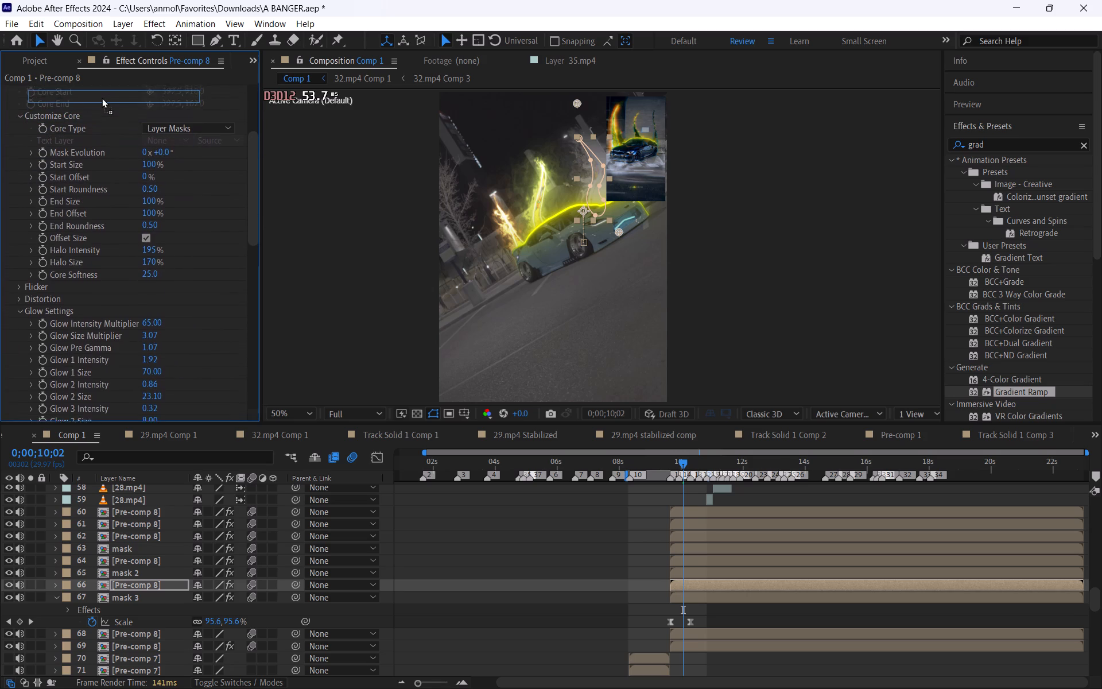
pyautogui.moveTo(102, 98); pyautogui.dragTo(108, 92)
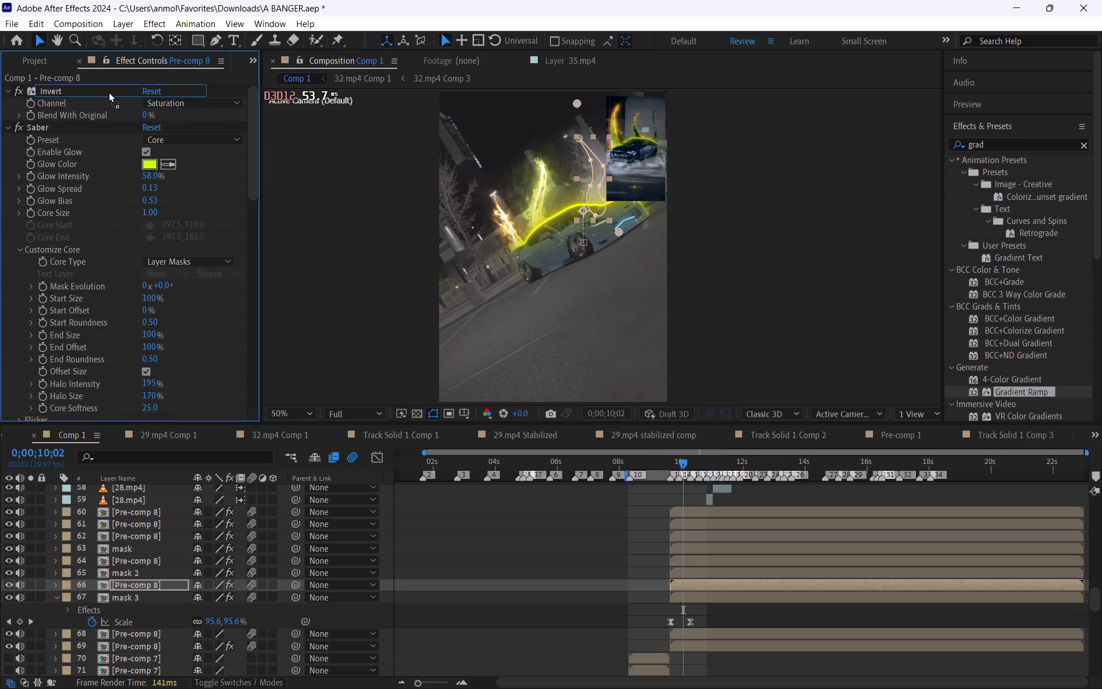
pyautogui.moveTo(108, 92); pyautogui.dragTo(111, 86)
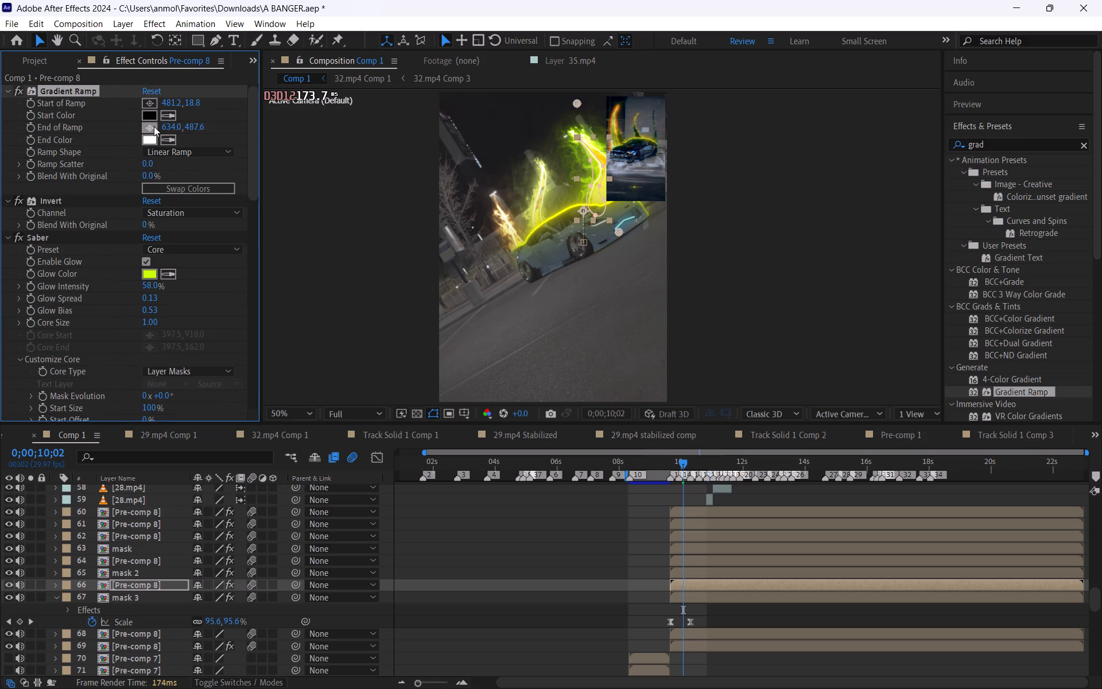
# Reposition the Gradient Ramp on layer 66 with its start at about 479, 71 and its end at about 628, 484.
pyautogui.click(619, 233)
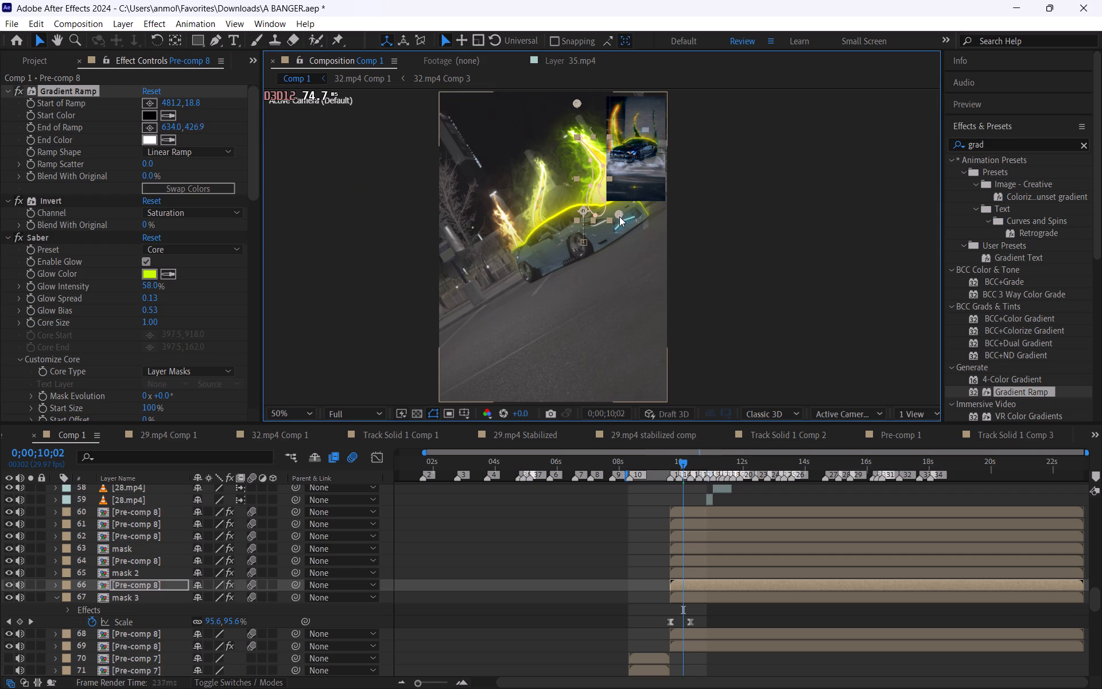
pyautogui.moveTo(577, 100); pyautogui.dragTo(579, 102)
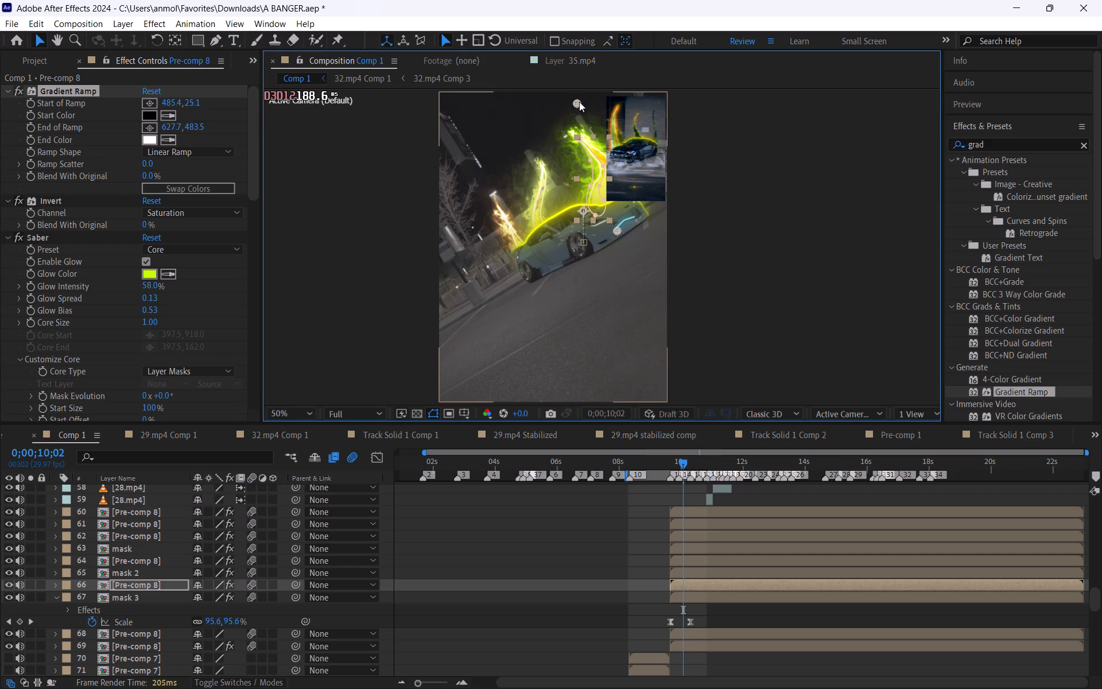
pyautogui.moveTo(579, 102); pyautogui.dragTo(577, 114)
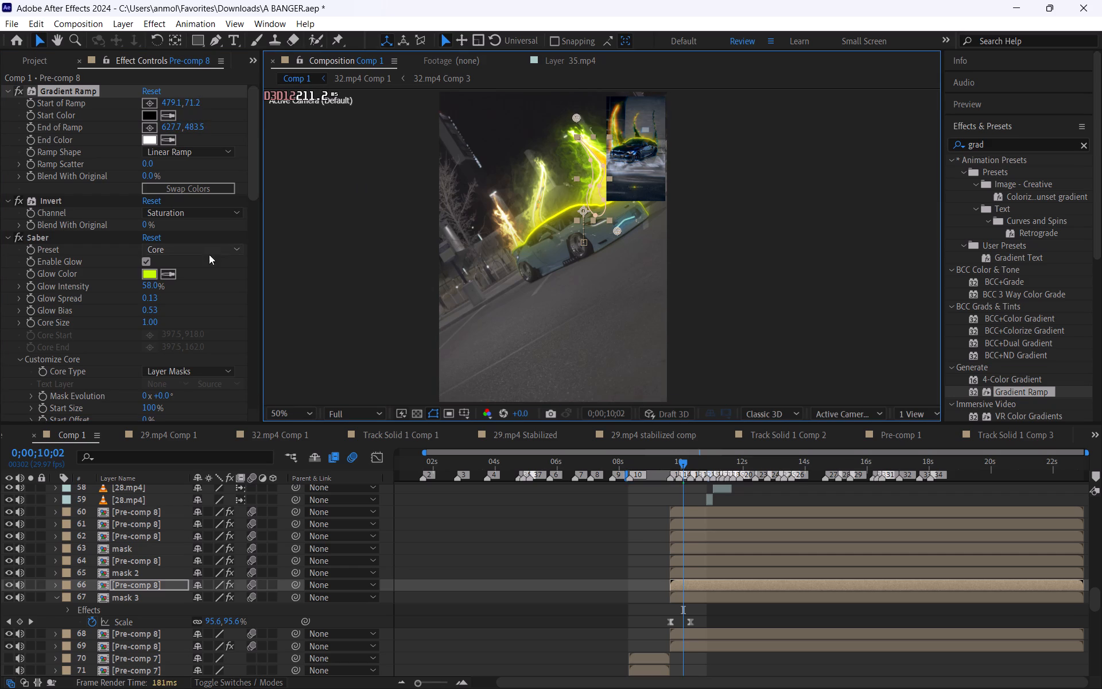
# Set the Gradient Ramp's End Color on Pre-comp 8 layer 66 to black after trying red, green, yellow and pink shades.
pyautogui.click(152, 142)
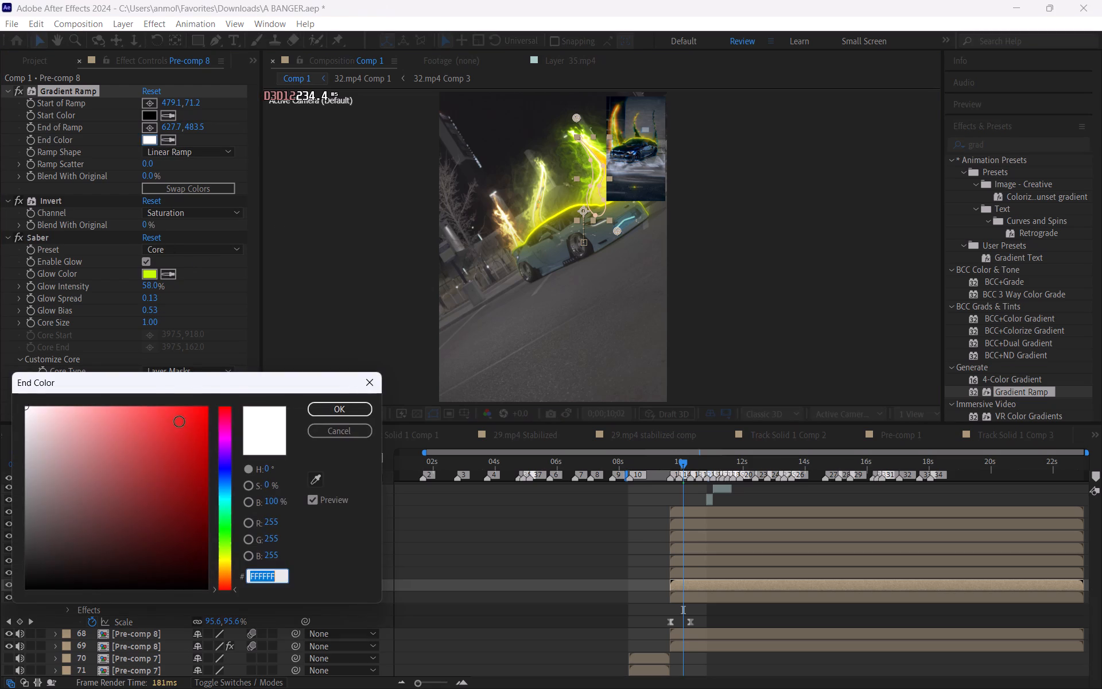
pyautogui.moveTo(183, 453); pyautogui.dragTo(193, 441)
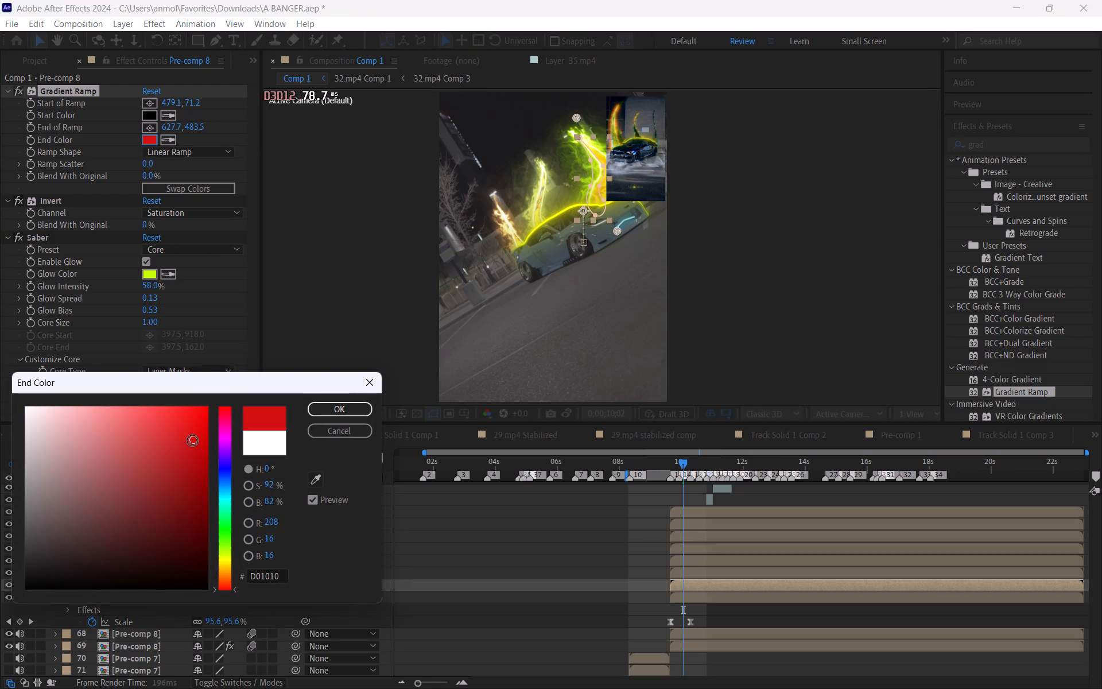
pyautogui.moveTo(193, 441); pyautogui.dragTo(198, 445)
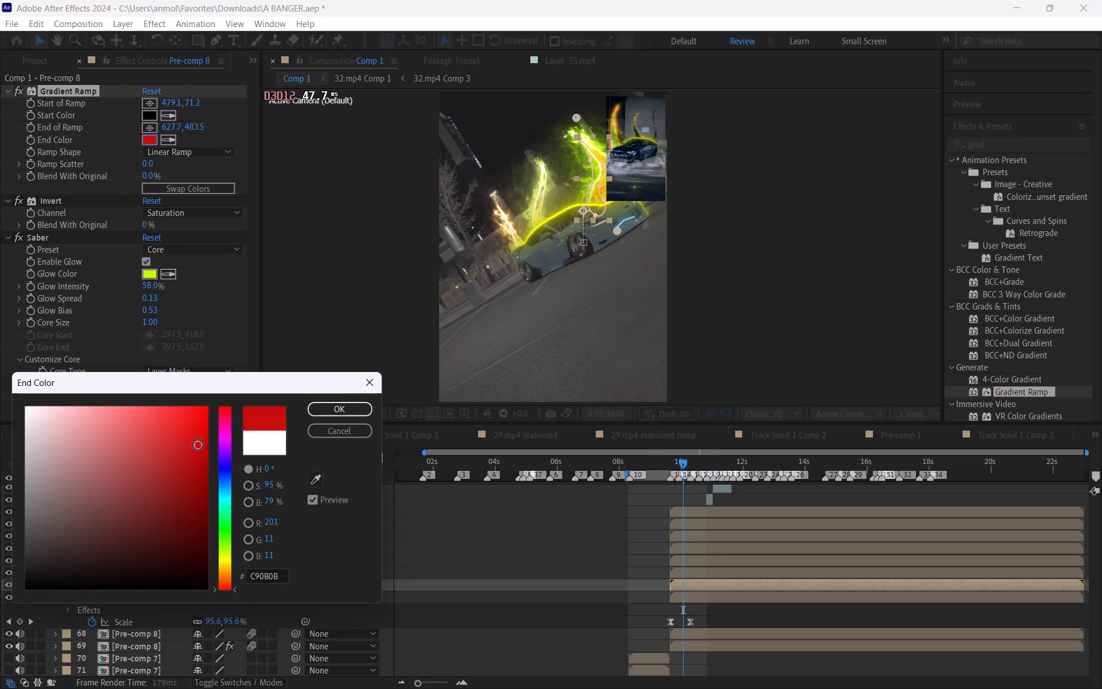
pyautogui.moveTo(198, 445); pyautogui.dragTo(195, 443)
pyautogui.moveTo(221, 517); pyautogui.dragTo(228, 544)
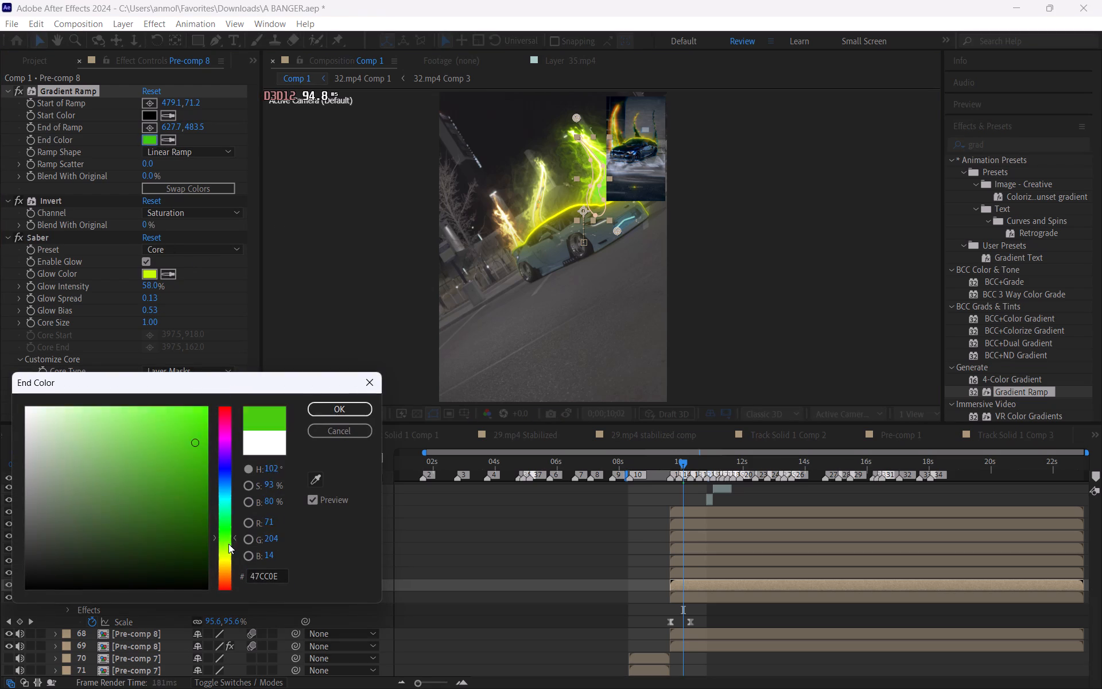
pyautogui.moveTo(228, 544); pyautogui.dragTo(231, 560)
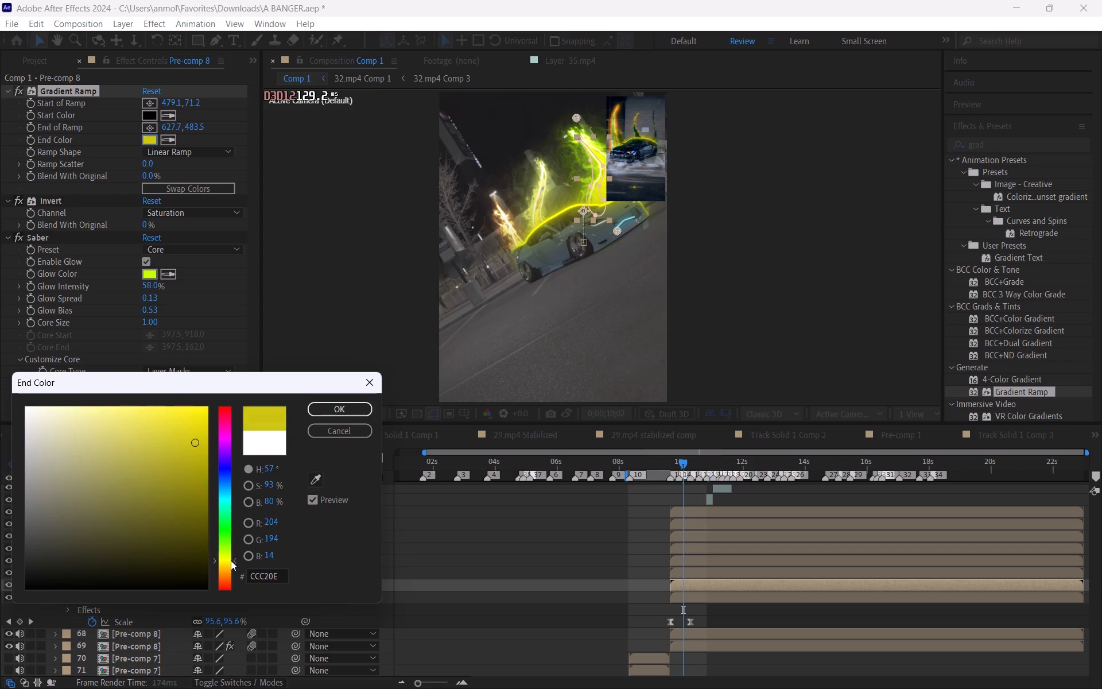
pyautogui.moveTo(231, 560); pyautogui.dragTo(231, 589)
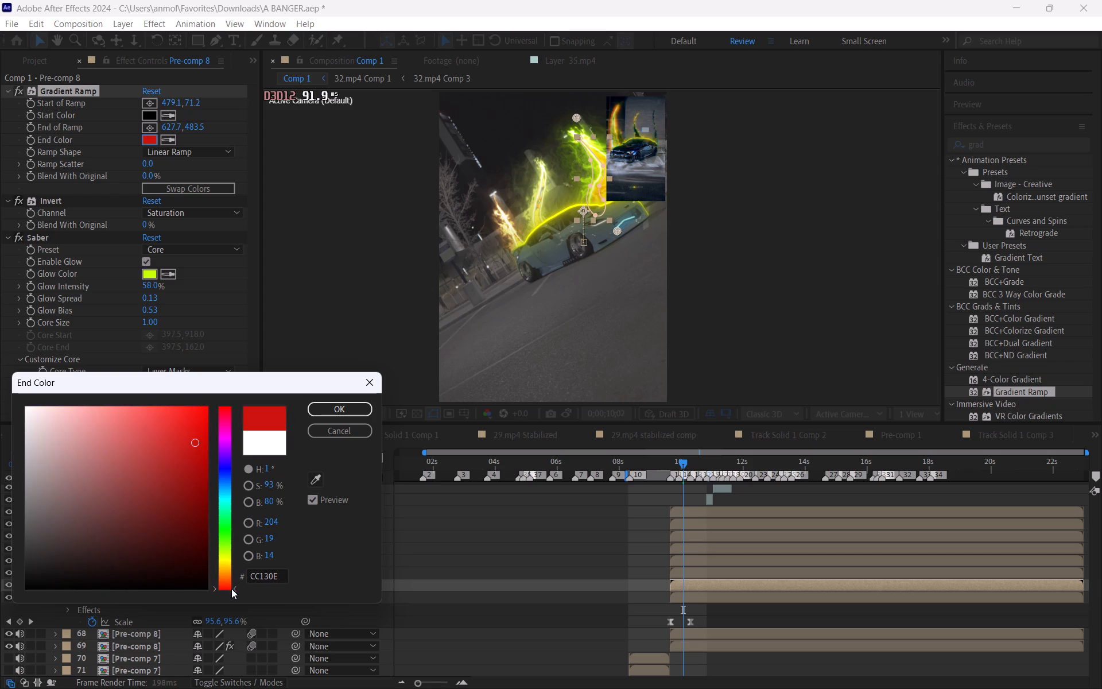
pyautogui.moveTo(231, 589); pyautogui.dragTo(229, 583)
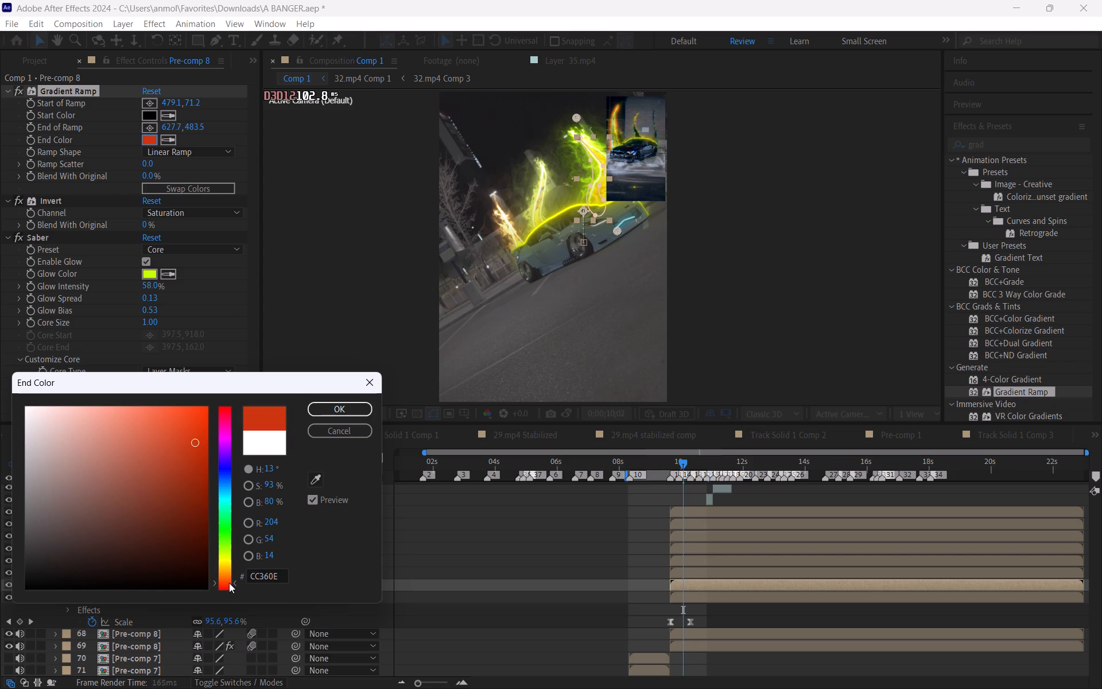
pyautogui.moveTo(229, 583); pyautogui.dragTo(227, 547)
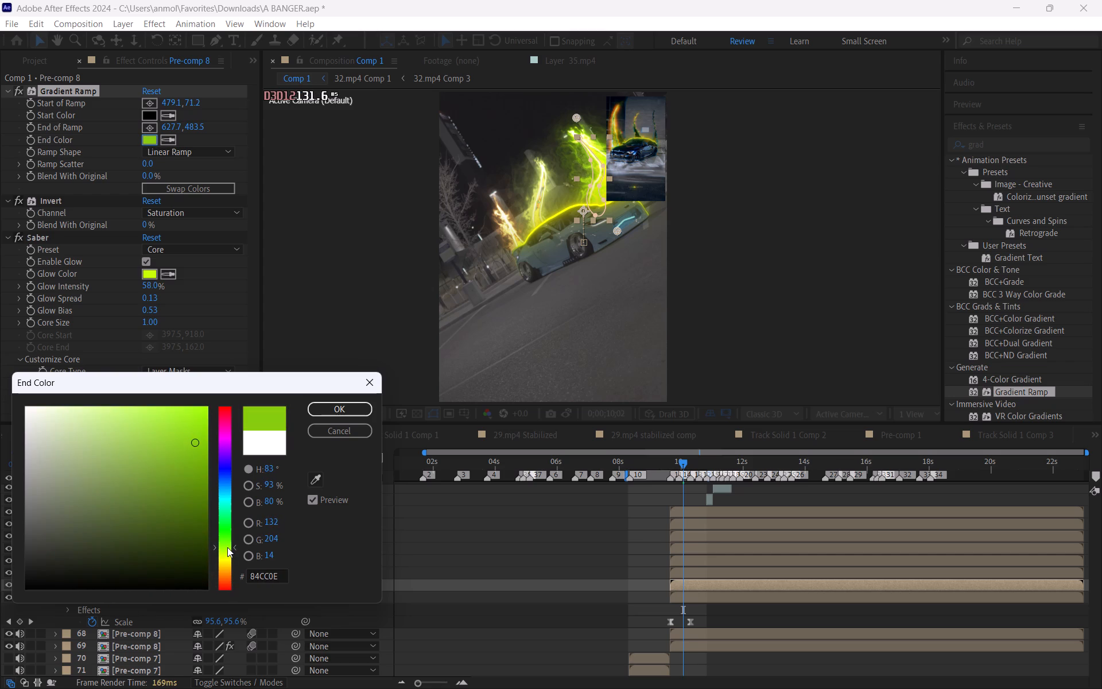
pyautogui.moveTo(227, 547); pyautogui.dragTo(227, 558)
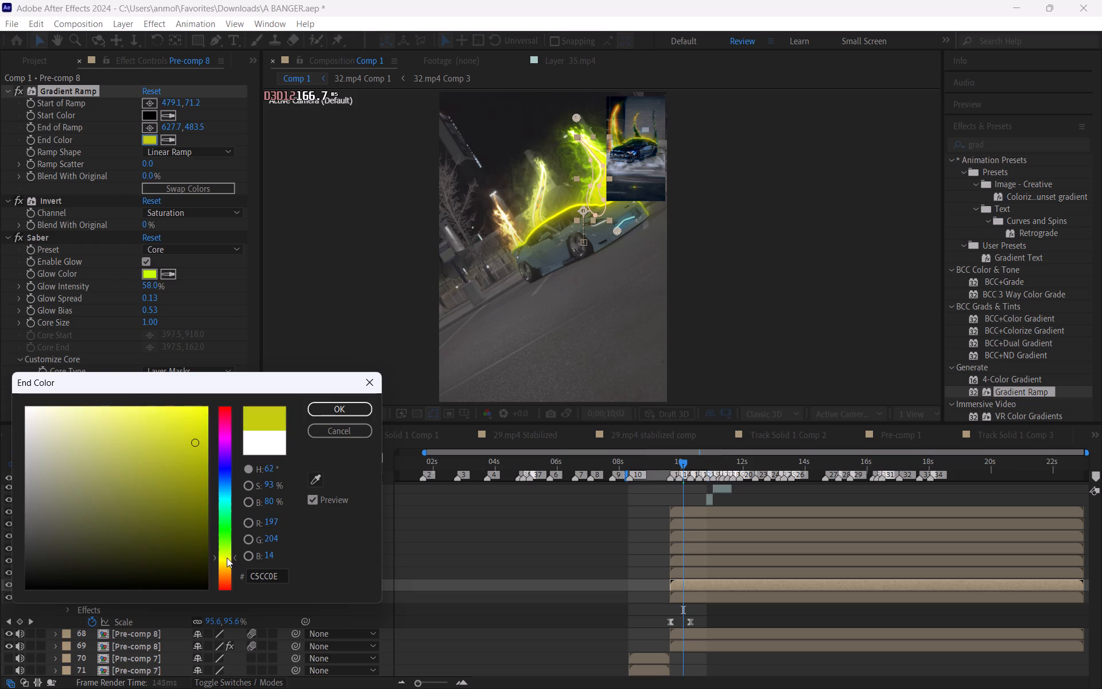
pyautogui.moveTo(227, 558); pyautogui.dragTo(230, 585)
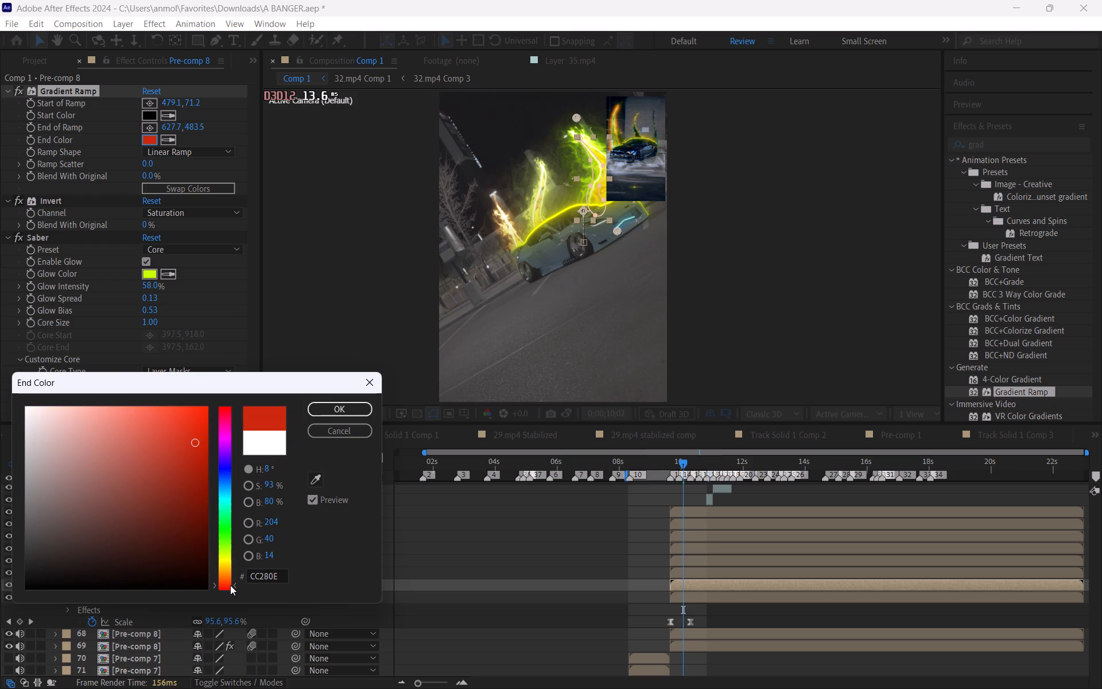
pyautogui.moveTo(230, 585); pyautogui.dragTo(231, 595)
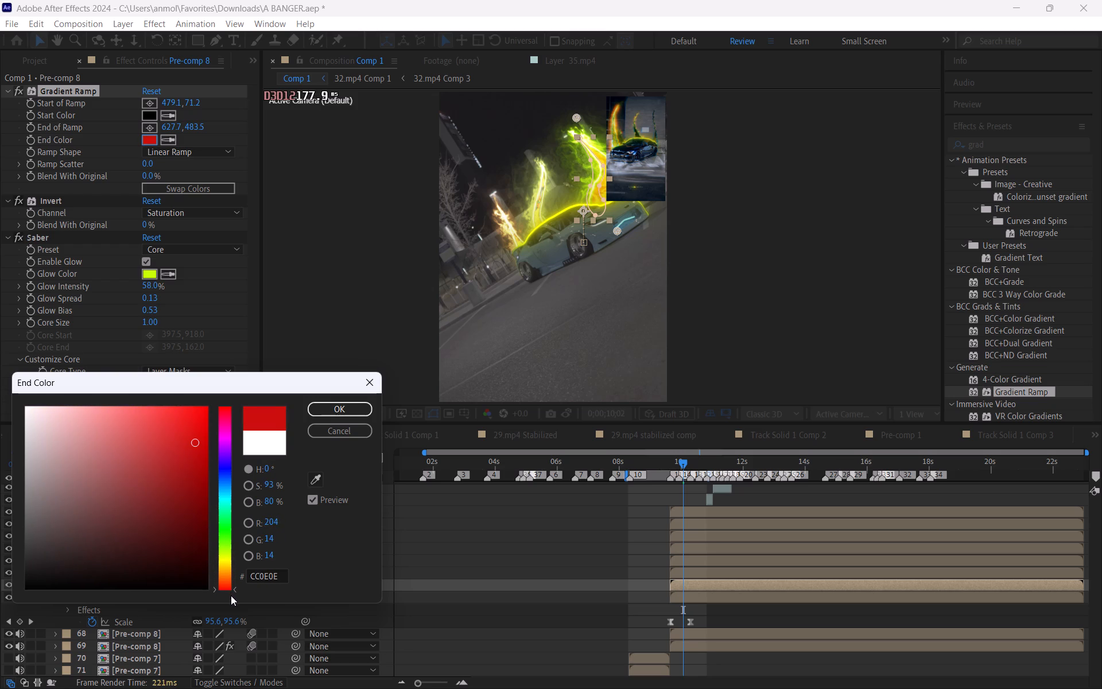
pyautogui.moveTo(231, 595); pyautogui.dragTo(231, 594)
pyautogui.moveTo(202, 442); pyautogui.dragTo(223, 366)
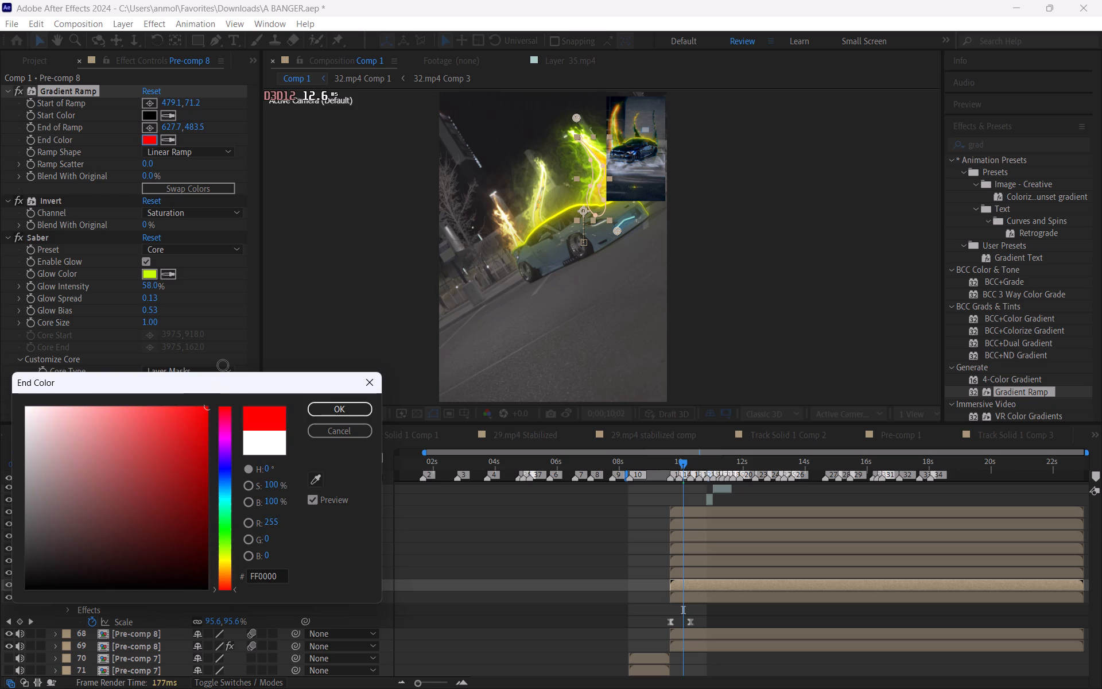
pyautogui.moveTo(223, 366); pyautogui.dragTo(137, 597)
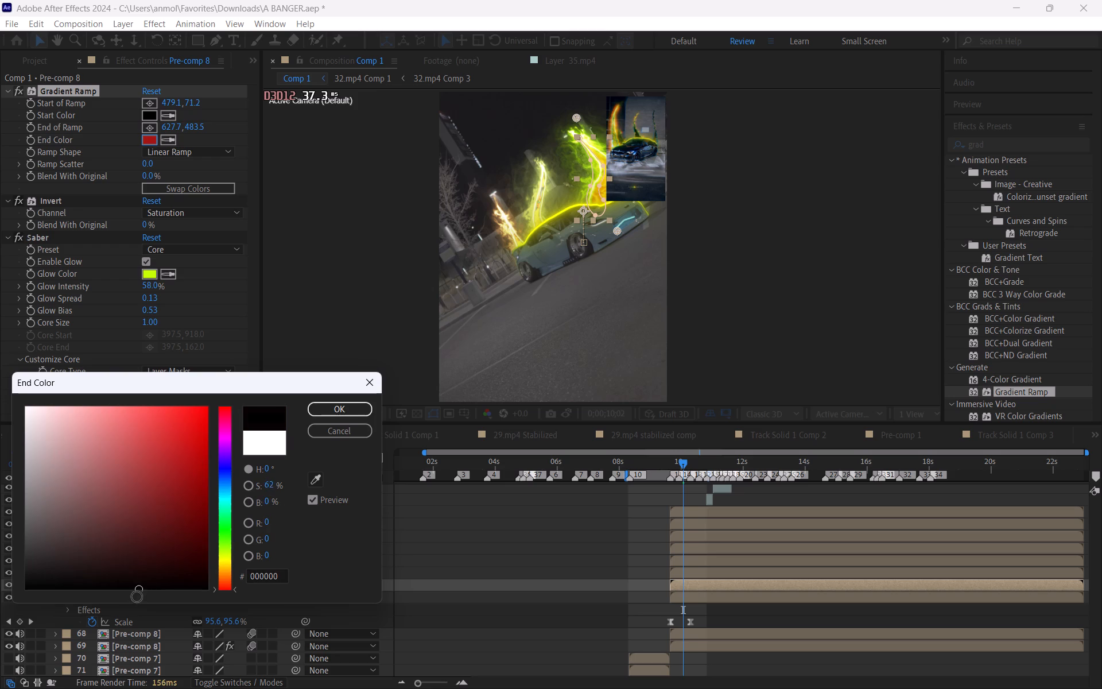
pyautogui.moveTo(137, 597); pyautogui.dragTo(72, 556)
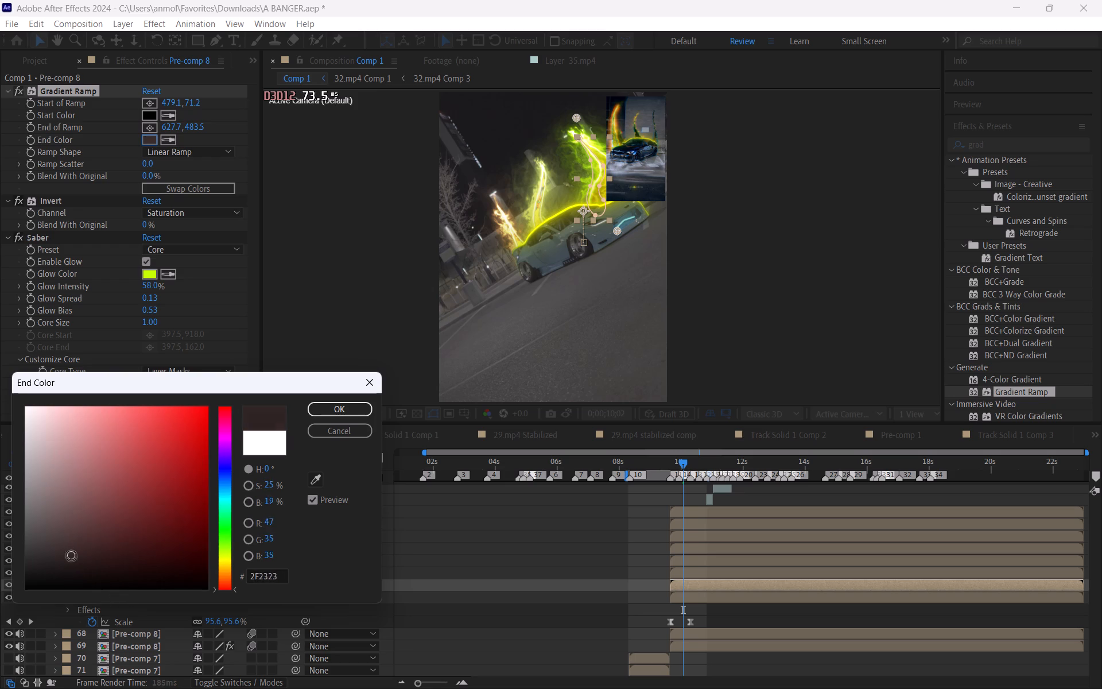
pyautogui.moveTo(72, 556); pyautogui.dragTo(62, 518)
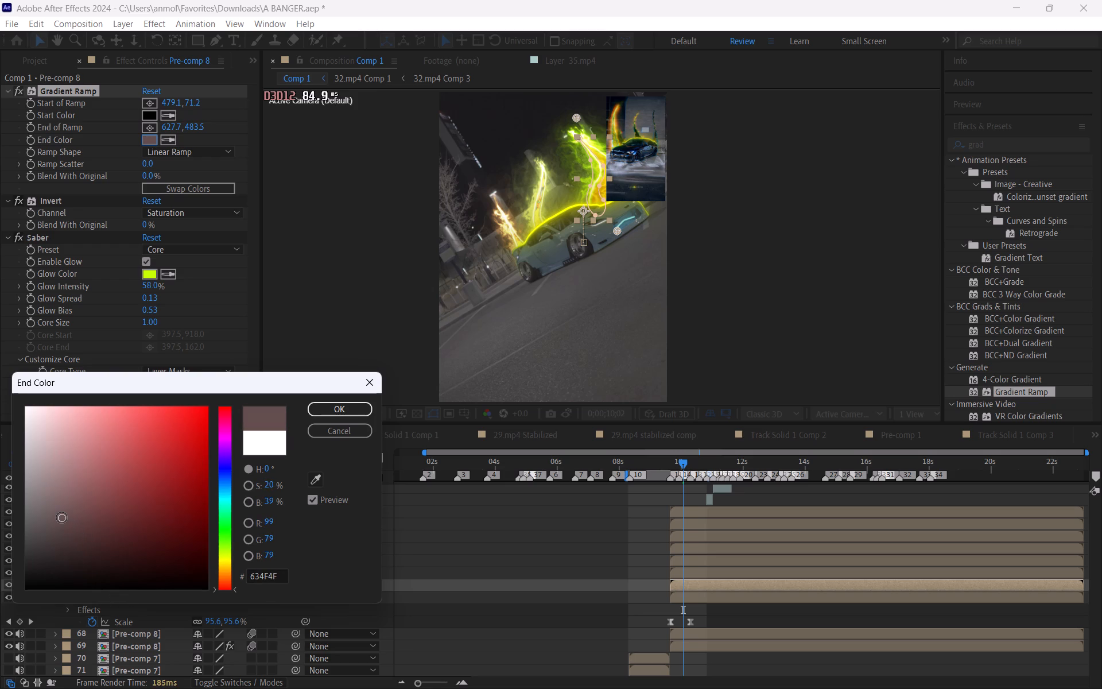
pyautogui.moveTo(62, 518); pyautogui.dragTo(68, 513)
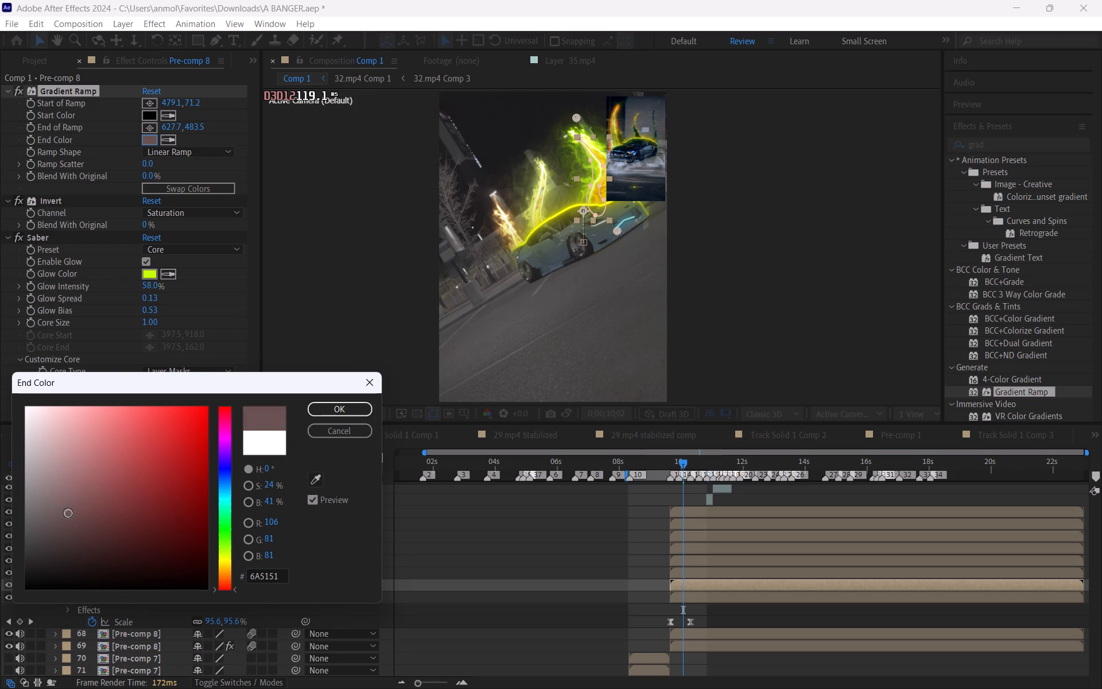
pyautogui.moveTo(68, 513); pyautogui.dragTo(77, 425)
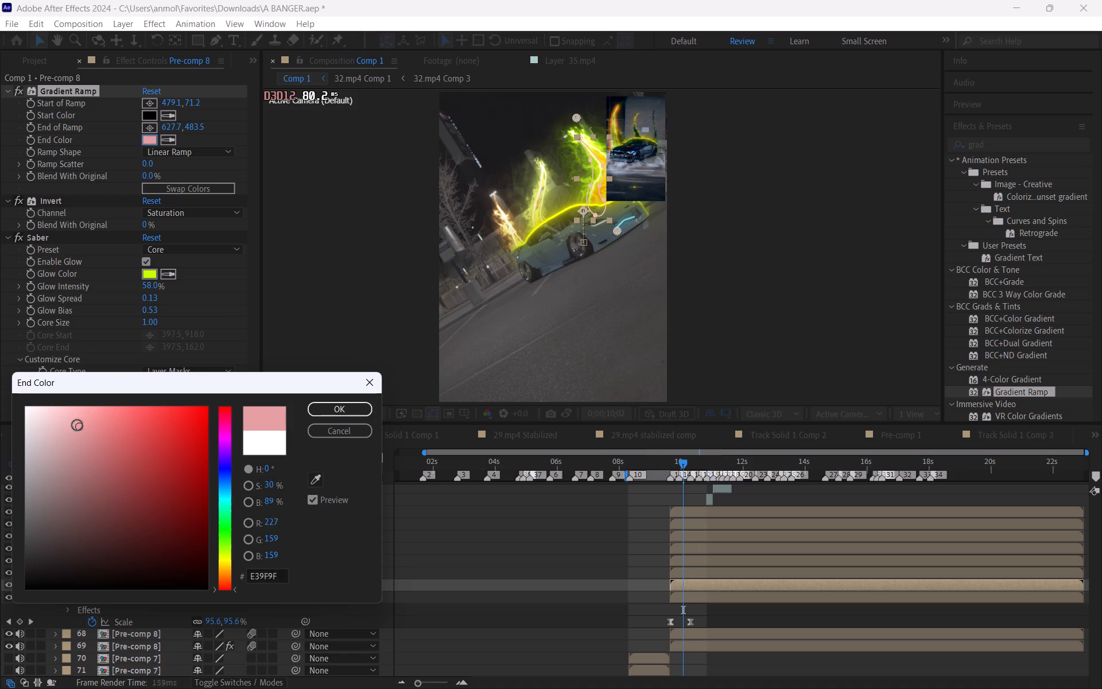
pyautogui.moveTo(77, 425); pyautogui.dragTo(178, 587)
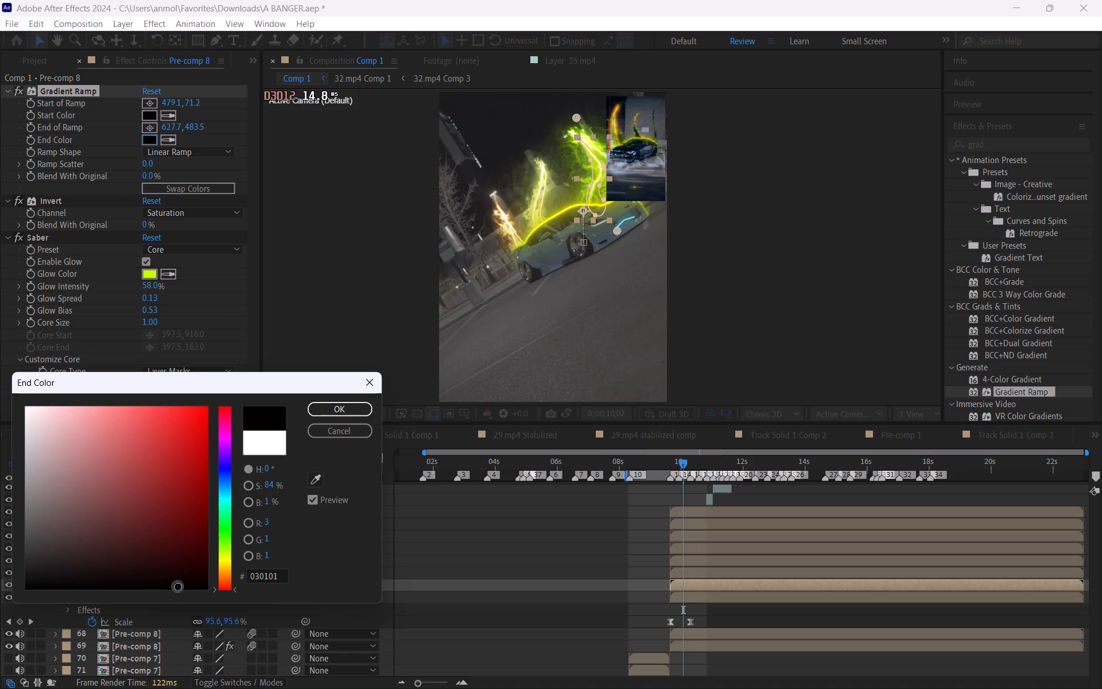
pyautogui.moveTo(178, 587); pyautogui.dragTo(187, 596)
pyautogui.click(324, 398)
pyautogui.click(324, 410)
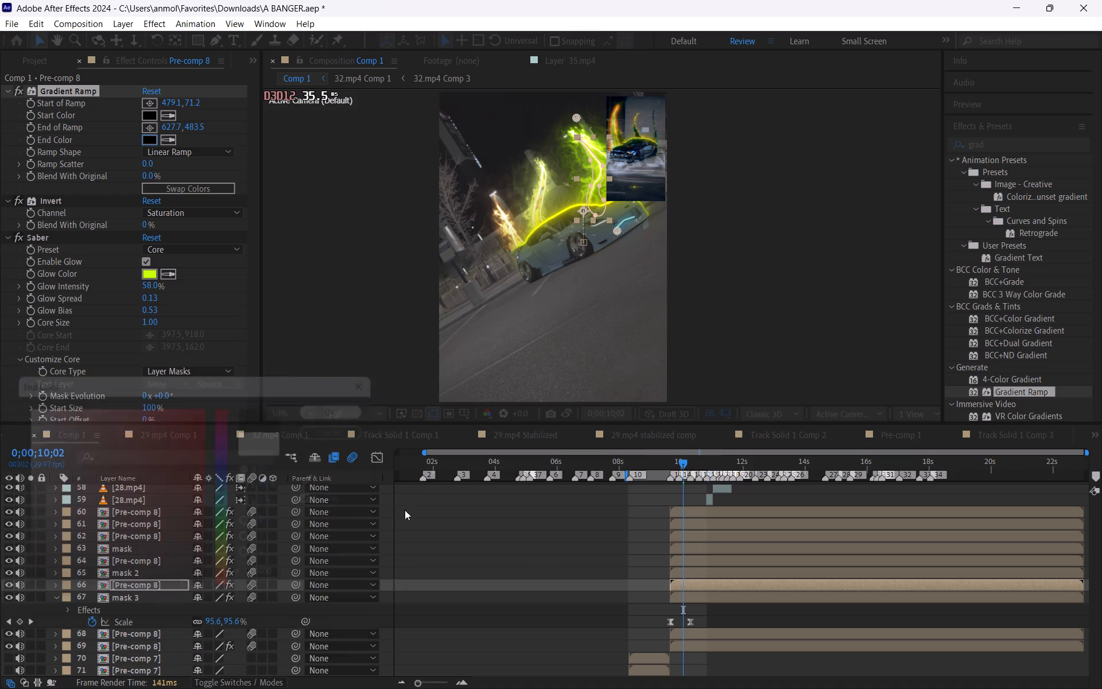
pyautogui.click(577, 572)
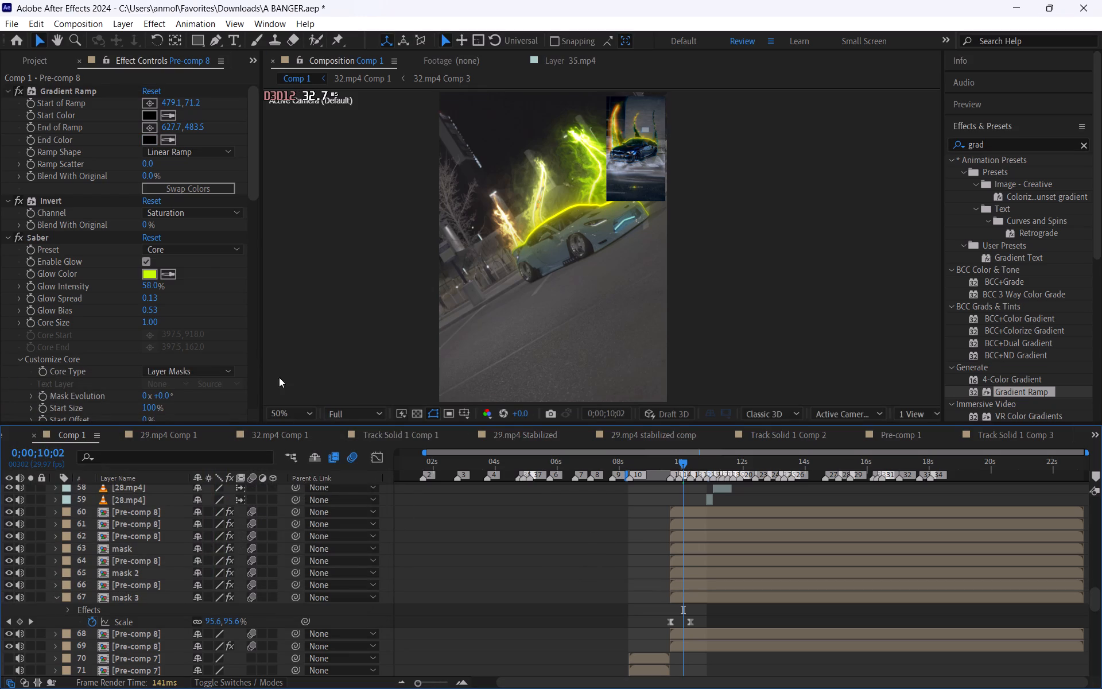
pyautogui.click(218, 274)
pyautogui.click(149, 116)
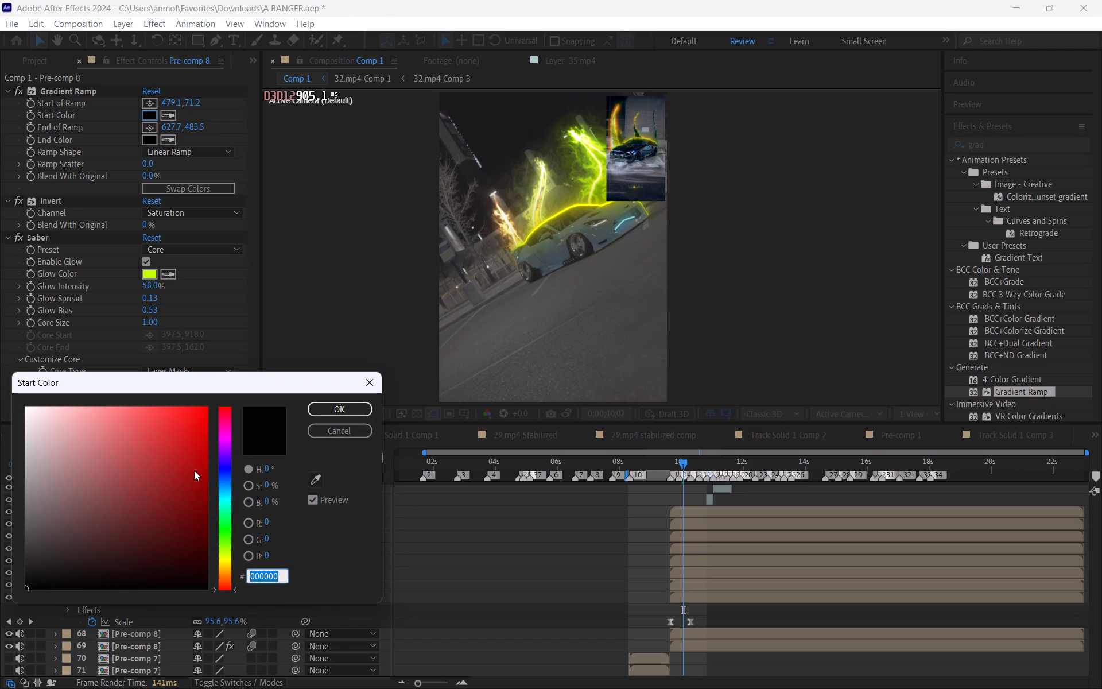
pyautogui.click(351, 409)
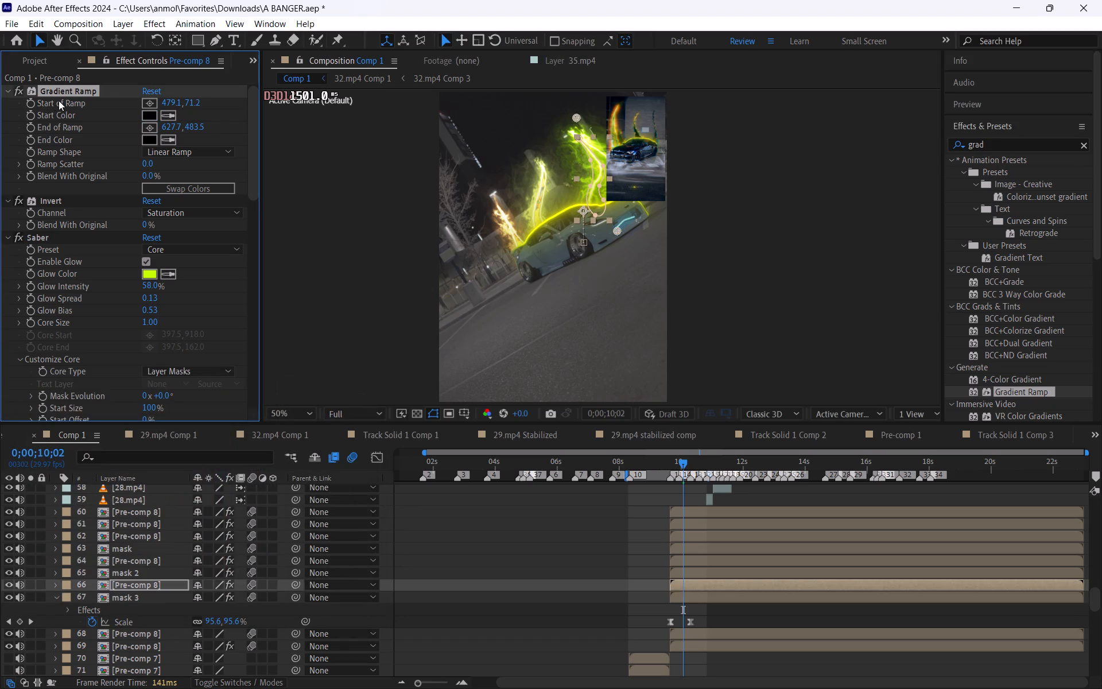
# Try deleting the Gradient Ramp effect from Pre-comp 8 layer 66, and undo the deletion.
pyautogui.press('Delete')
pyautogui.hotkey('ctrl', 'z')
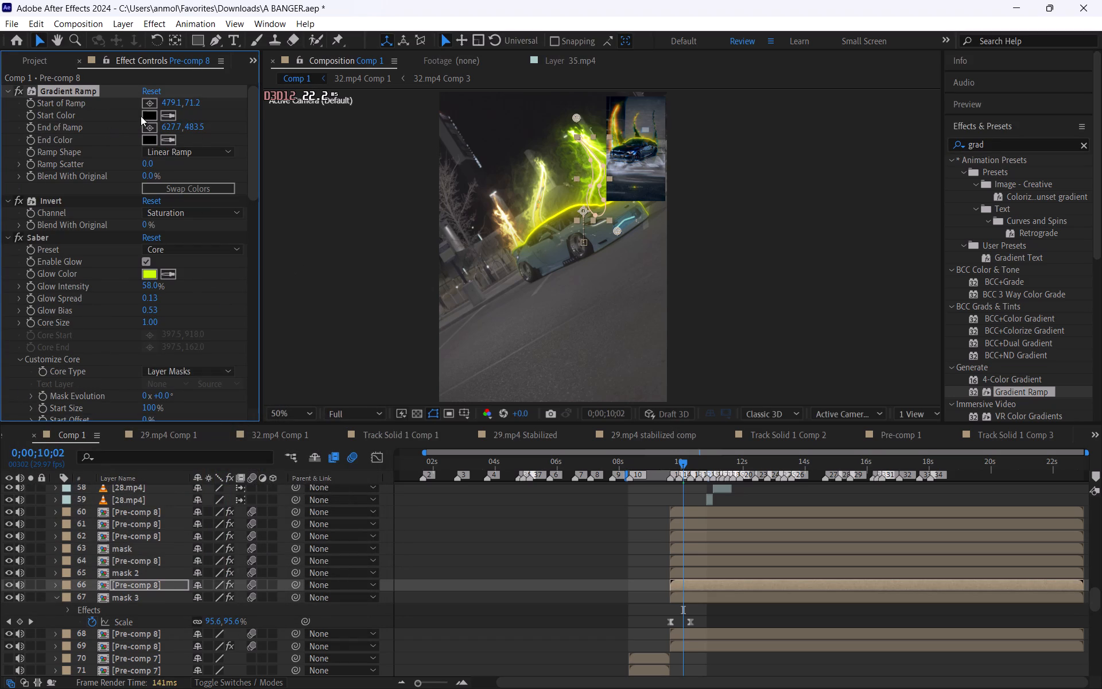
# Set the Gradient Ramp's Start Color on layer 66 to bright yellow E8FB00.
pyautogui.click(143, 116)
pyautogui.moveTo(162, 500); pyautogui.dragTo(234, 396)
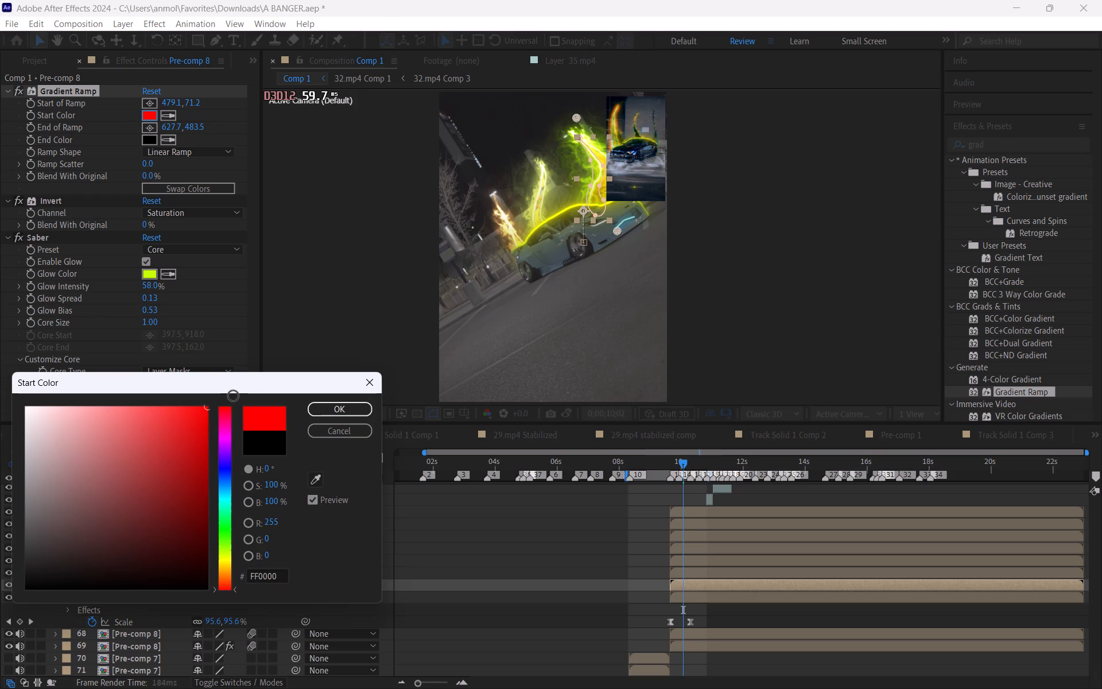
pyautogui.moveTo(234, 396); pyautogui.dragTo(83, 638)
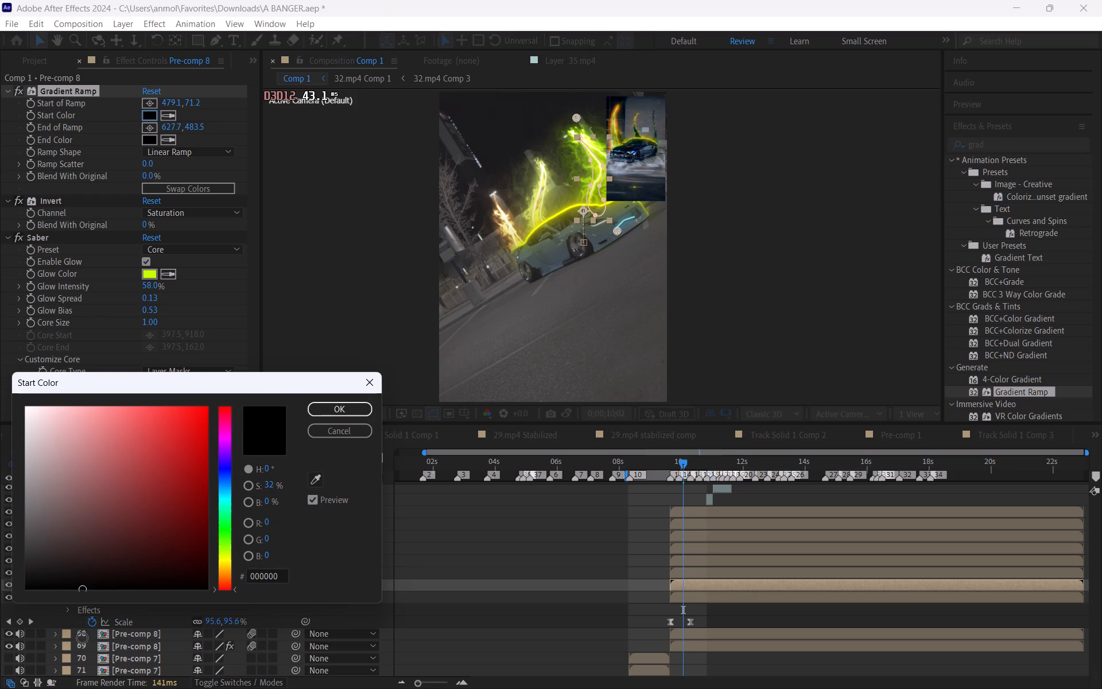
pyautogui.moveTo(83, 638); pyautogui.dragTo(88, 662)
pyautogui.moveTo(229, 559); pyautogui.dragTo(227, 537)
pyautogui.moveTo(129, 578); pyautogui.dragTo(208, 405)
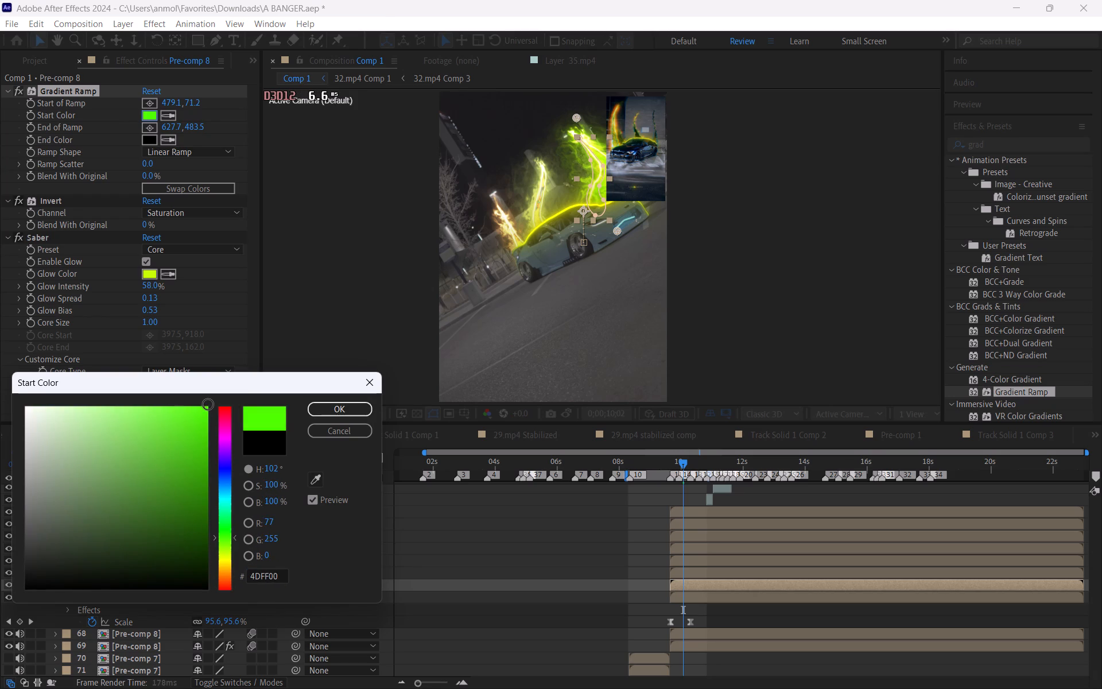
pyautogui.moveTo(208, 405); pyautogui.dragTo(152, 643)
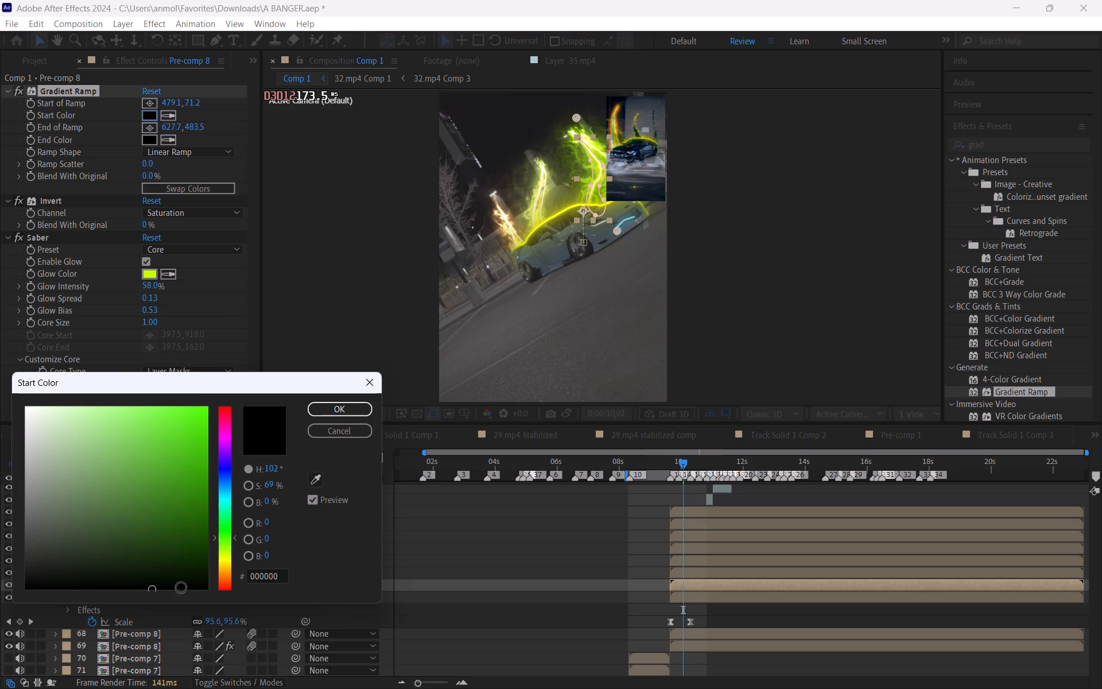
pyautogui.click(230, 560)
pyautogui.click(230, 559)
pyautogui.moveTo(158, 536); pyautogui.dragTo(179, 484)
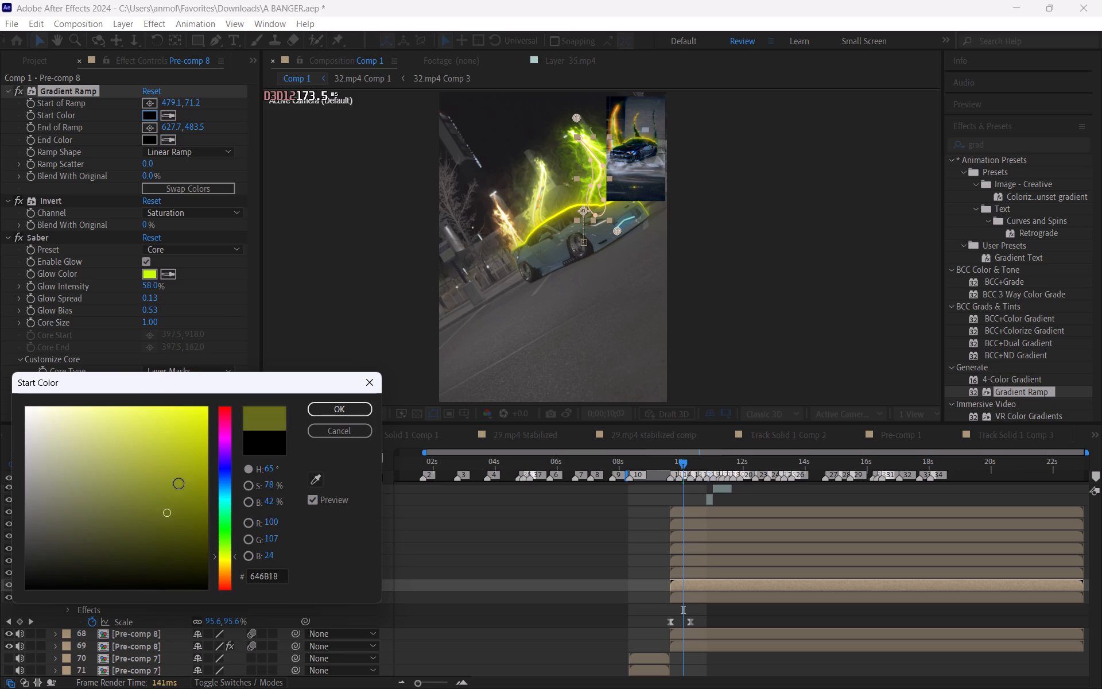
pyautogui.moveTo(179, 484); pyautogui.dragTo(201, 505)
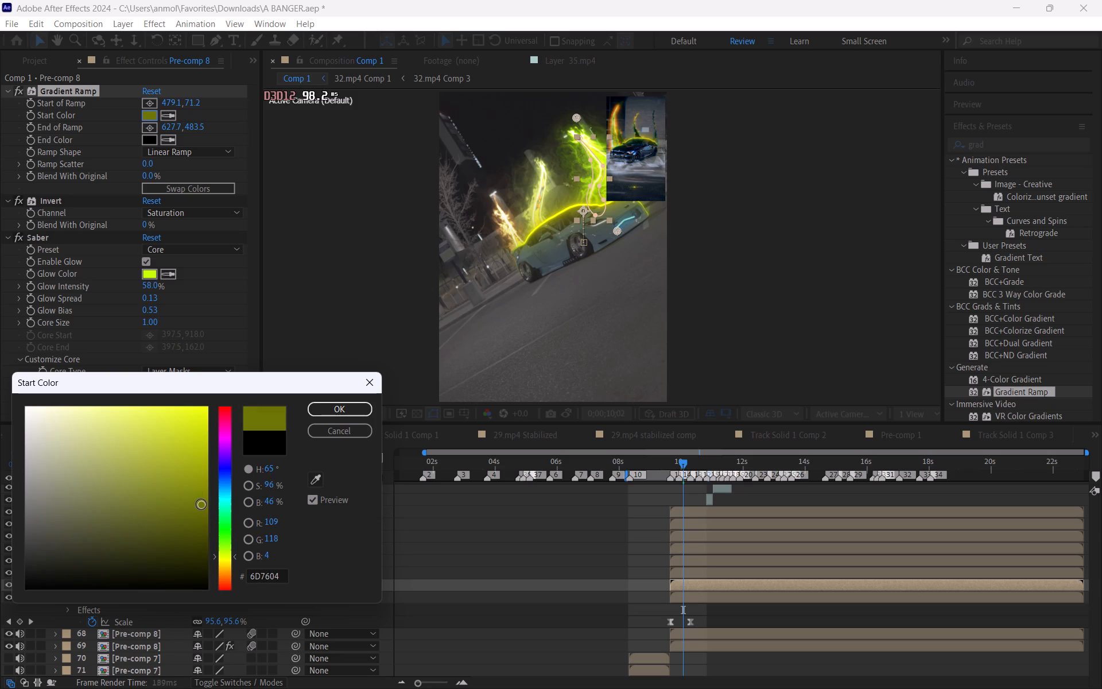
pyautogui.moveTo(201, 505); pyautogui.dragTo(211, 473)
pyautogui.moveTo(203, 416); pyautogui.dragTo(216, 409)
pyautogui.click(339, 414)
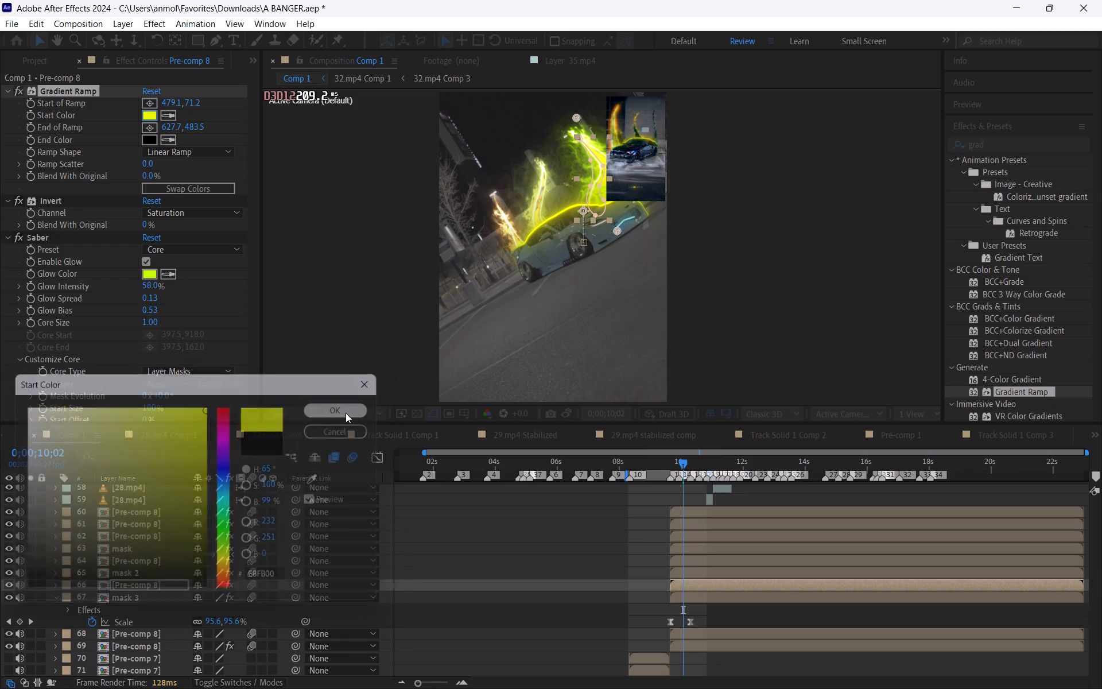
# Reposition the Gradient Ramp on layer 66 with its start at about 586, 276 and its end at about 588, 339.
pyautogui.moveTo(615, 231); pyautogui.dragTo(598, 196)
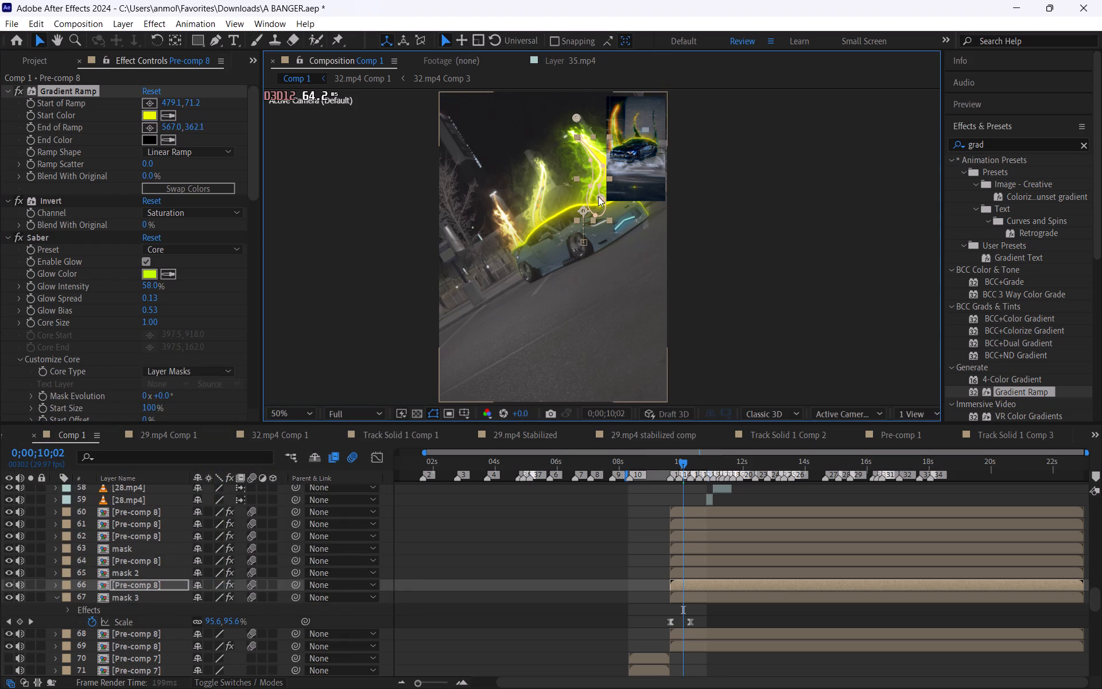
pyautogui.moveTo(598, 196); pyautogui.dragTo(604, 181)
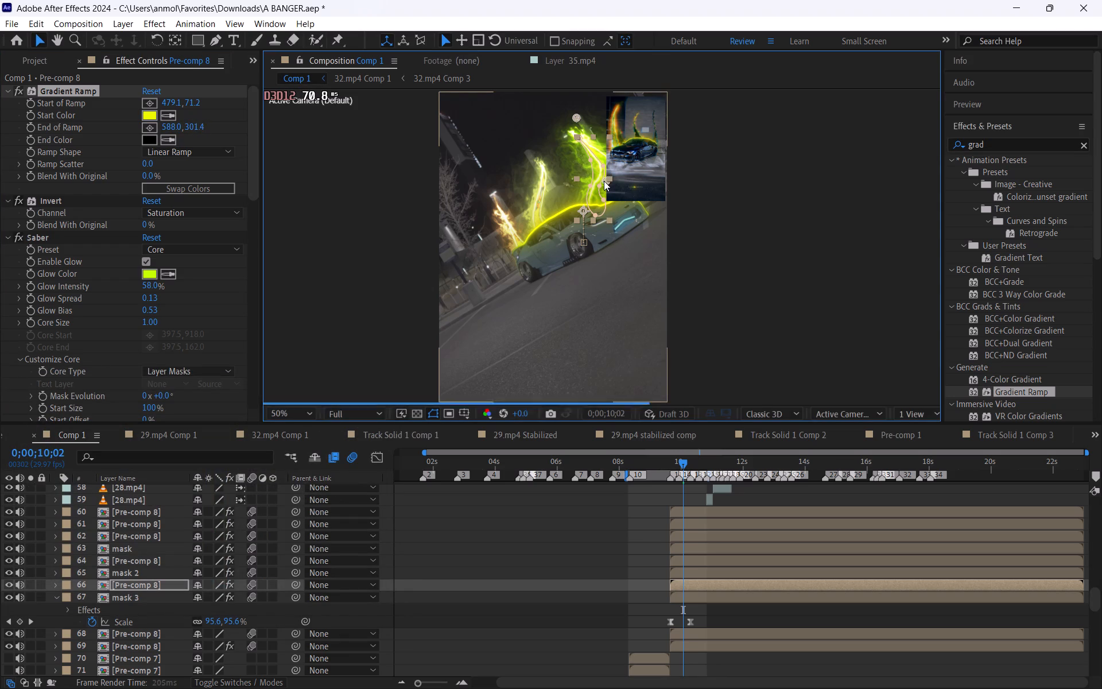
pyautogui.moveTo(604, 181); pyautogui.dragTo(604, 191)
pyautogui.moveTo(578, 120); pyautogui.dragTo(579, 119)
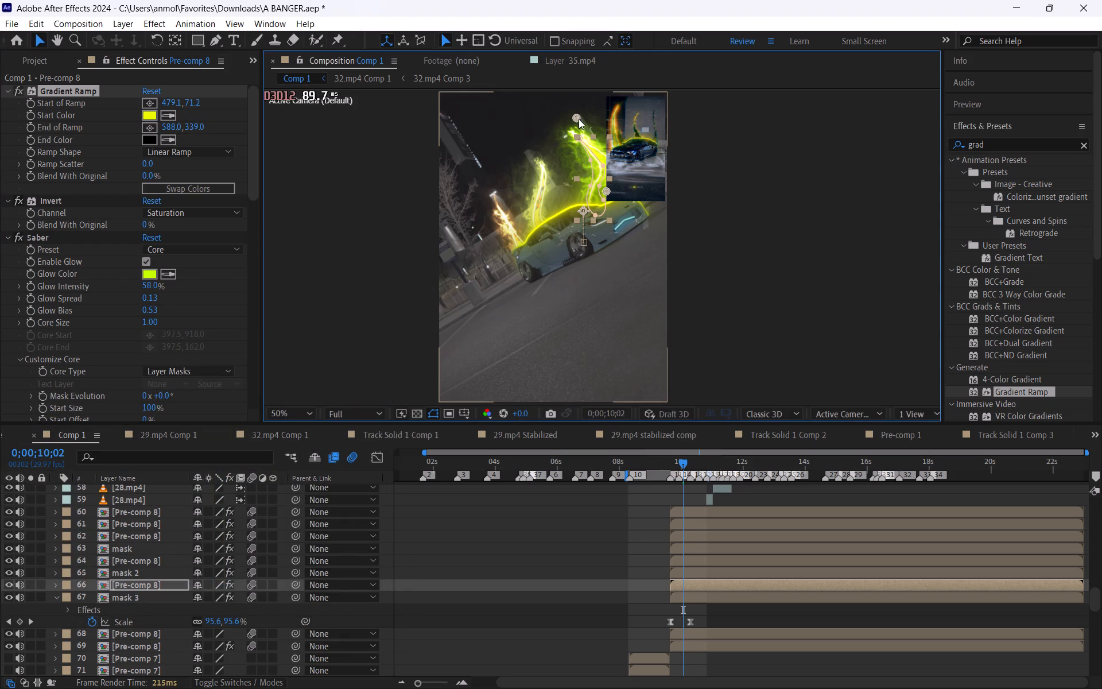
pyautogui.moveTo(579, 119); pyautogui.dragTo(607, 177)
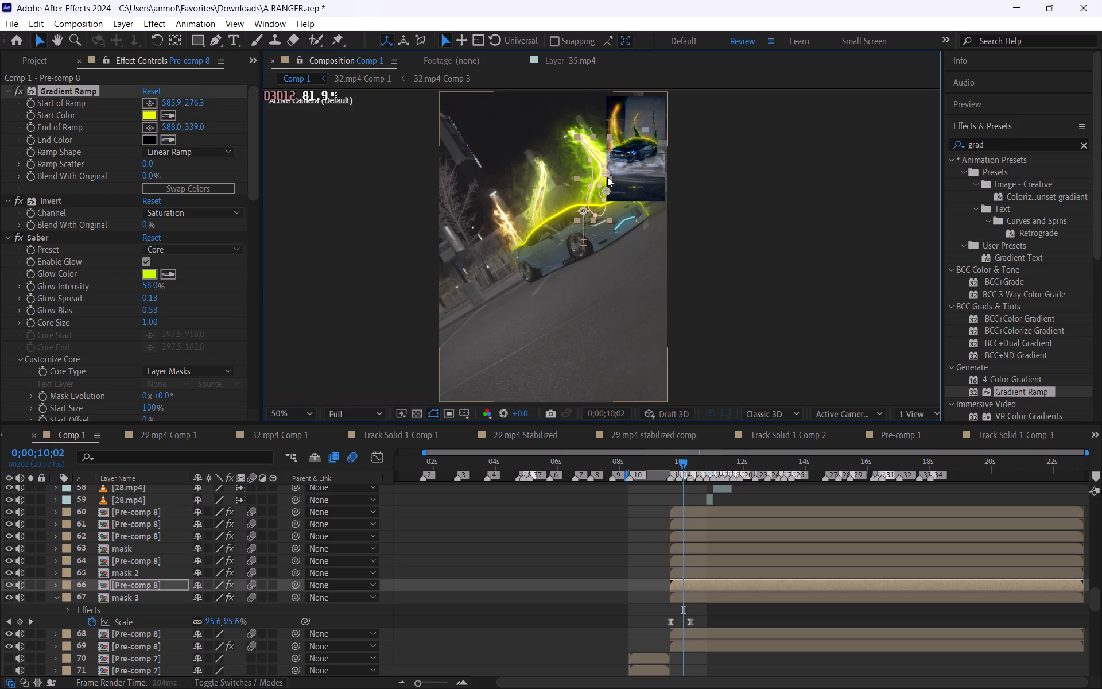
# Move the start point of the Gradient Ramp on Pre-comp 8 layer 66 to about 559, 222.
pyautogui.moveTo(607, 177); pyautogui.dragTo(600, 161)
pyautogui.click(641, 579)
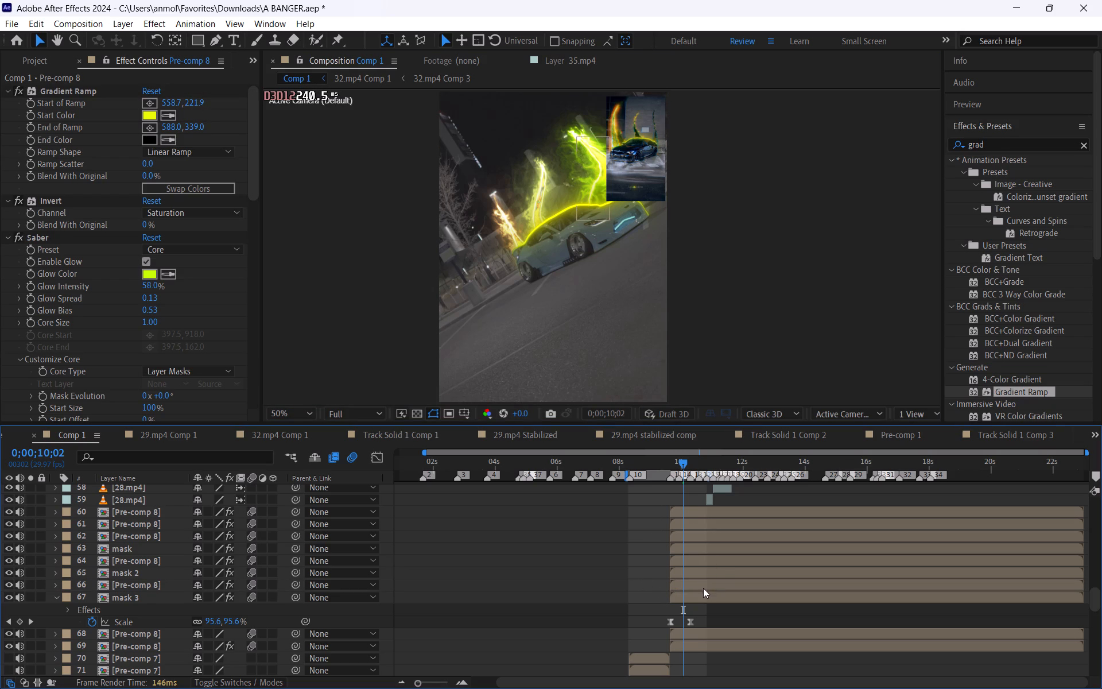
pyautogui.click(583, 547)
# Copy the Gradient Ramp effect from Pre-comp 8 layer 66 and paste it onto Pre-comp 8 layer 64.
pyautogui.click(74, 87)
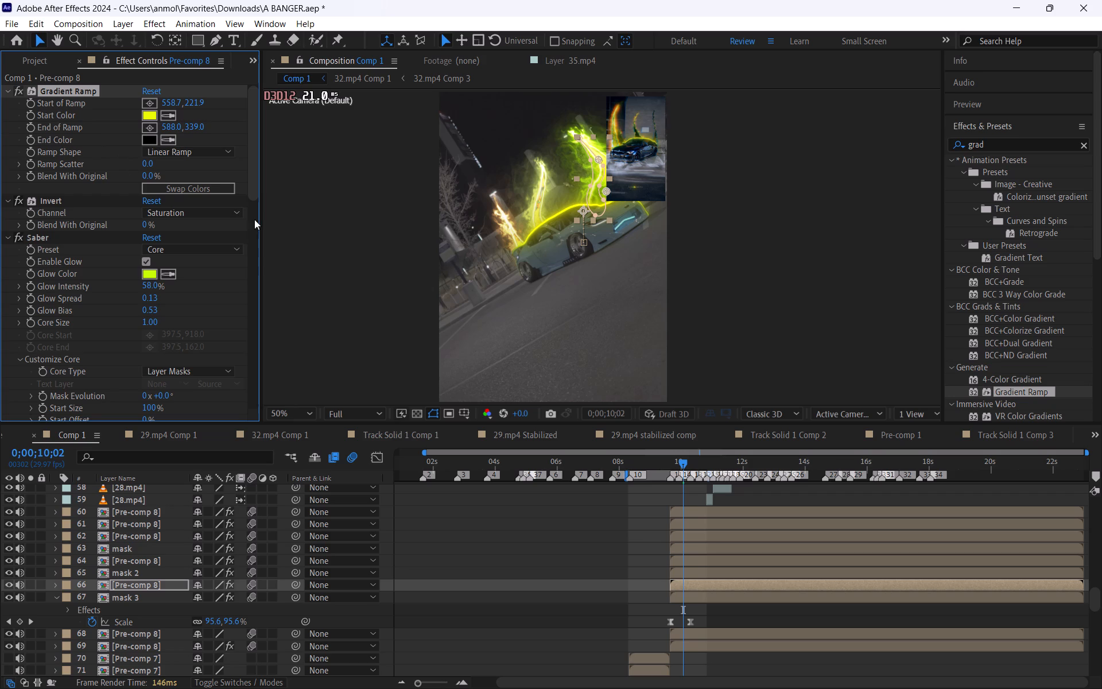
pyautogui.hotkey('ctrl', 'c')
pyautogui.hotkey('ctrl', 'c')
pyautogui.click(673, 566)
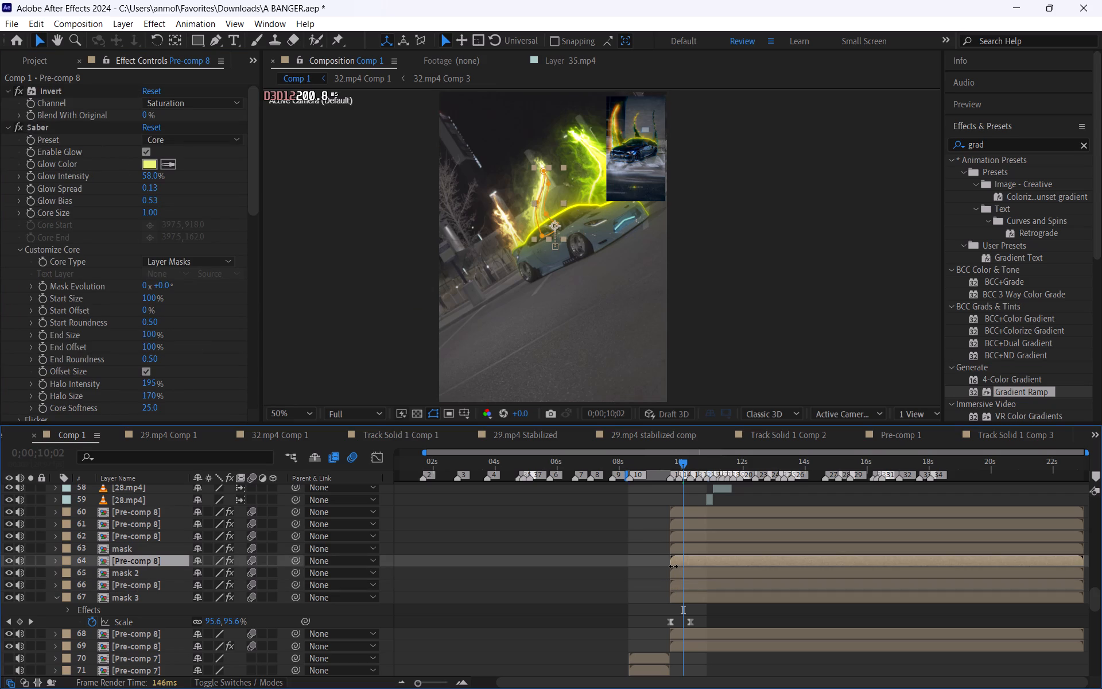
pyautogui.hotkey('ctrl', 'v')
# Move the pasted Gradient Ramp to the top of layer 64's effect stack, above Invert and Saber.
pyautogui.scroll(-7, 207, 323)
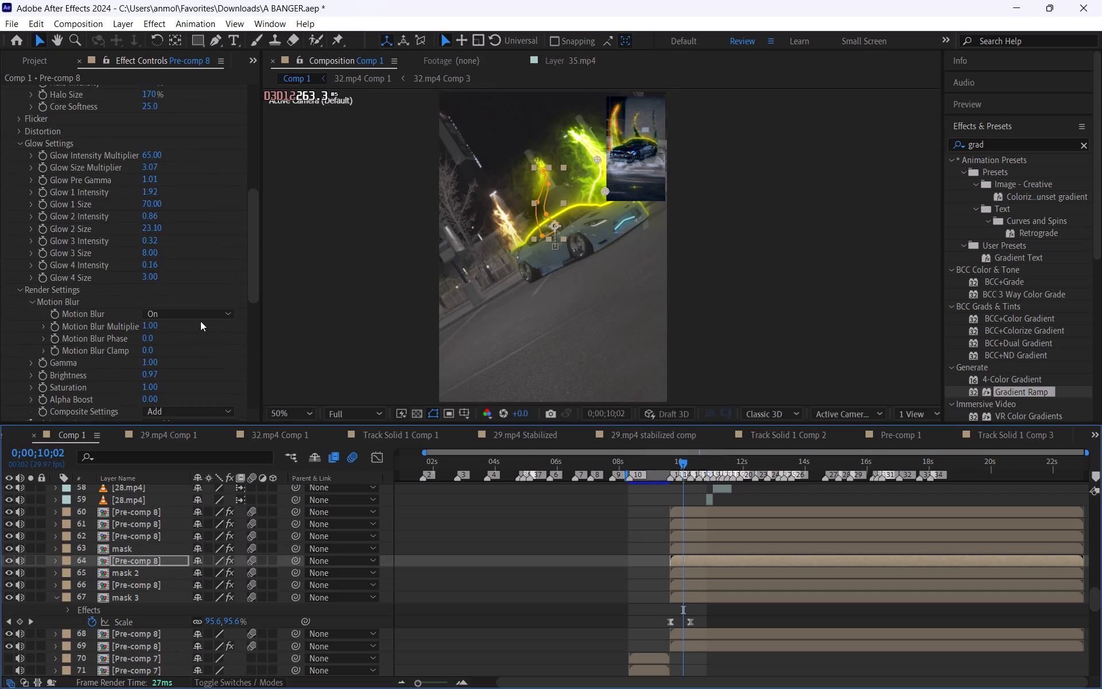
pyautogui.scroll(-12, 200, 321)
pyautogui.moveTo(80, 319); pyautogui.dragTo(100, 68)
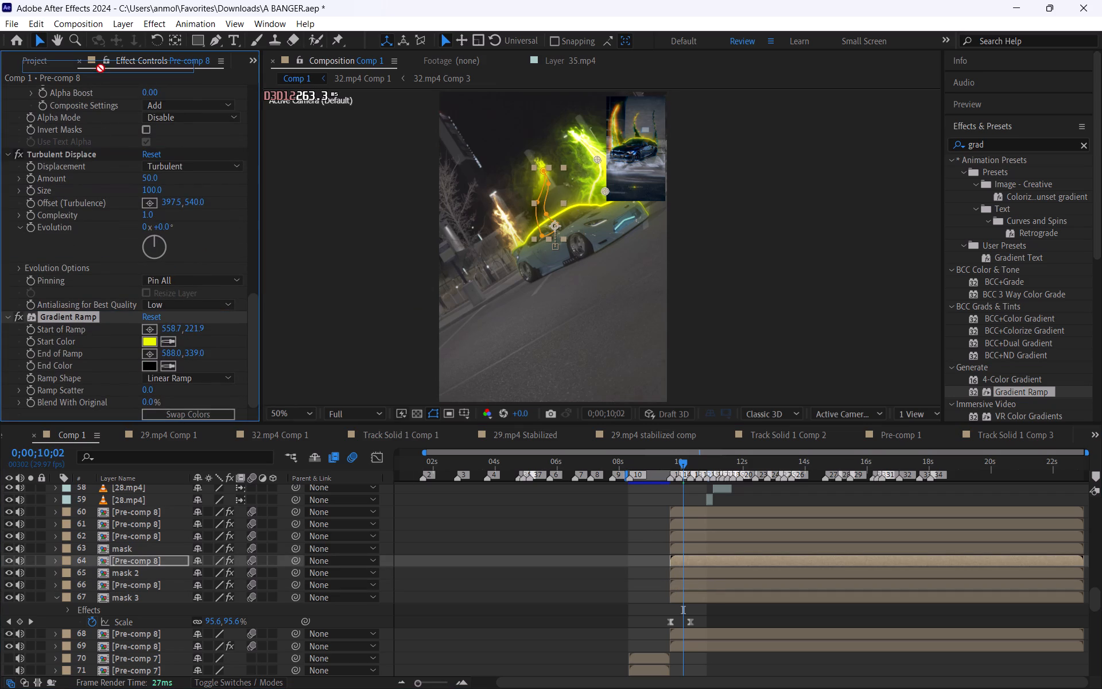
pyautogui.moveTo(100, 68); pyautogui.dragTo(102, 91)
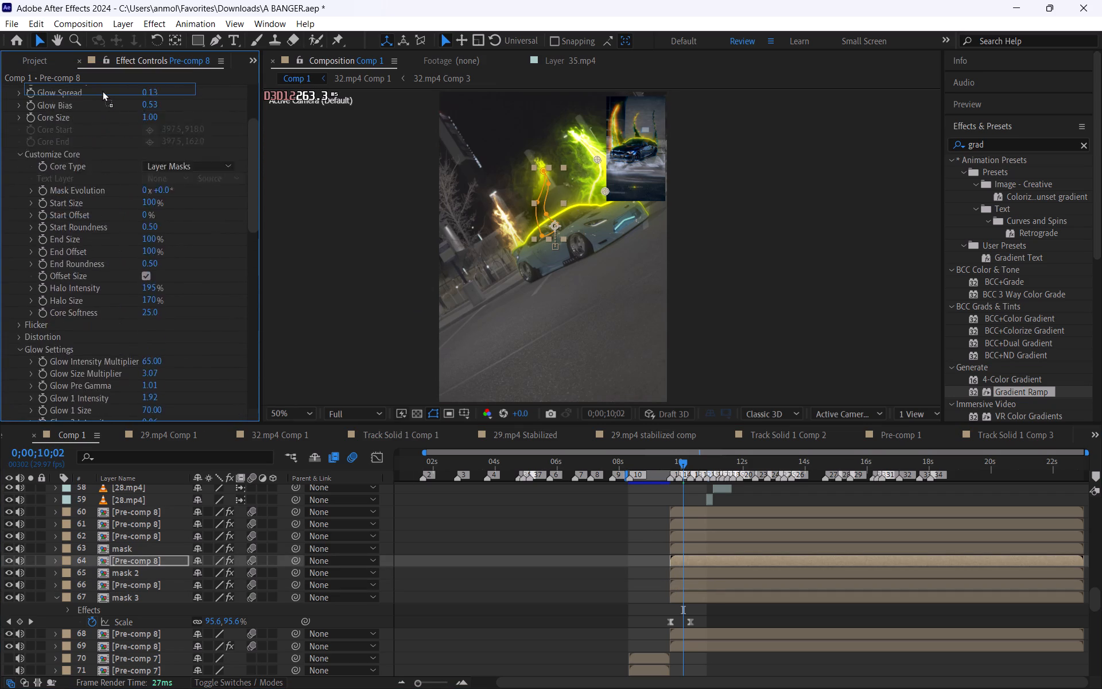
pyautogui.moveTo(102, 91); pyautogui.dragTo(104, 87)
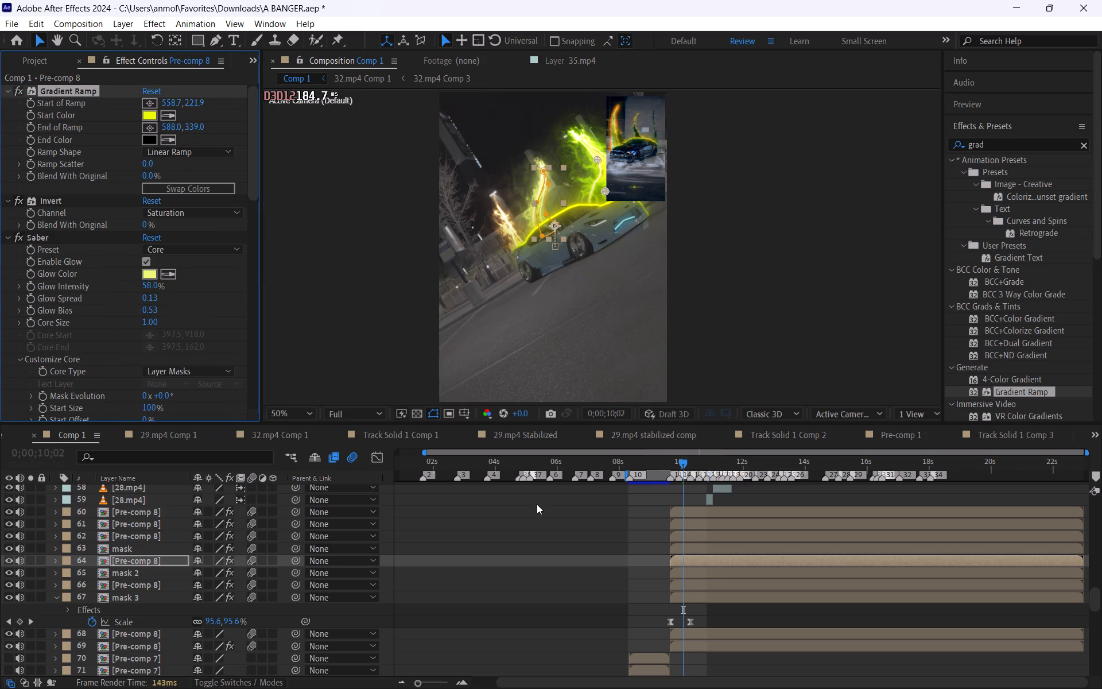
pyautogui.click(538, 510)
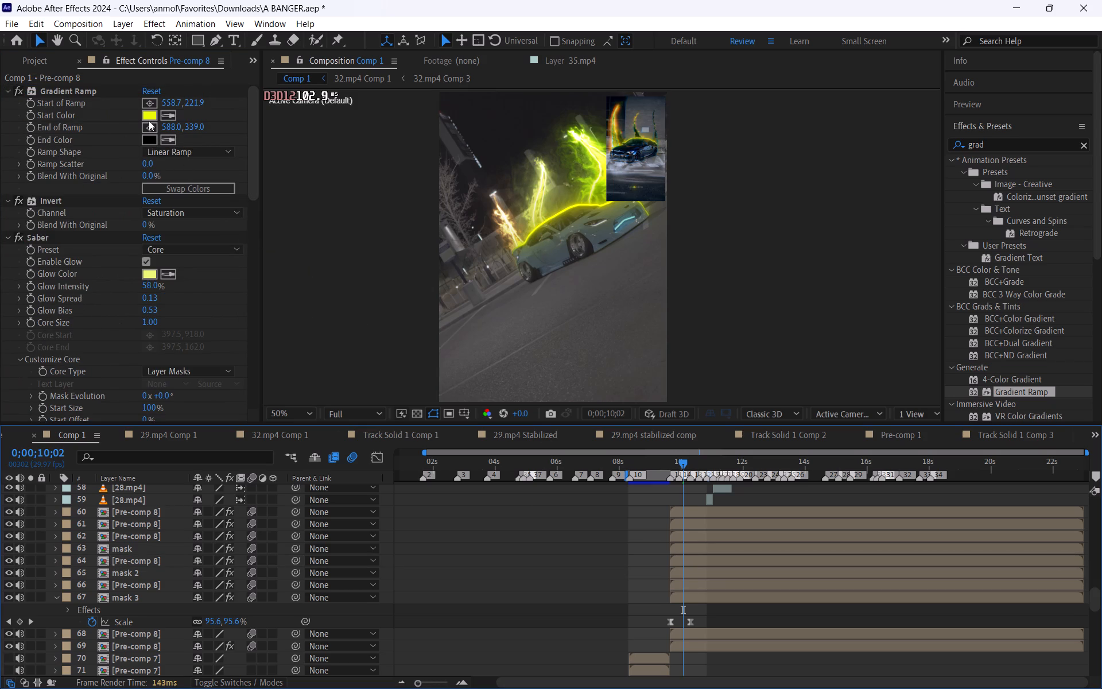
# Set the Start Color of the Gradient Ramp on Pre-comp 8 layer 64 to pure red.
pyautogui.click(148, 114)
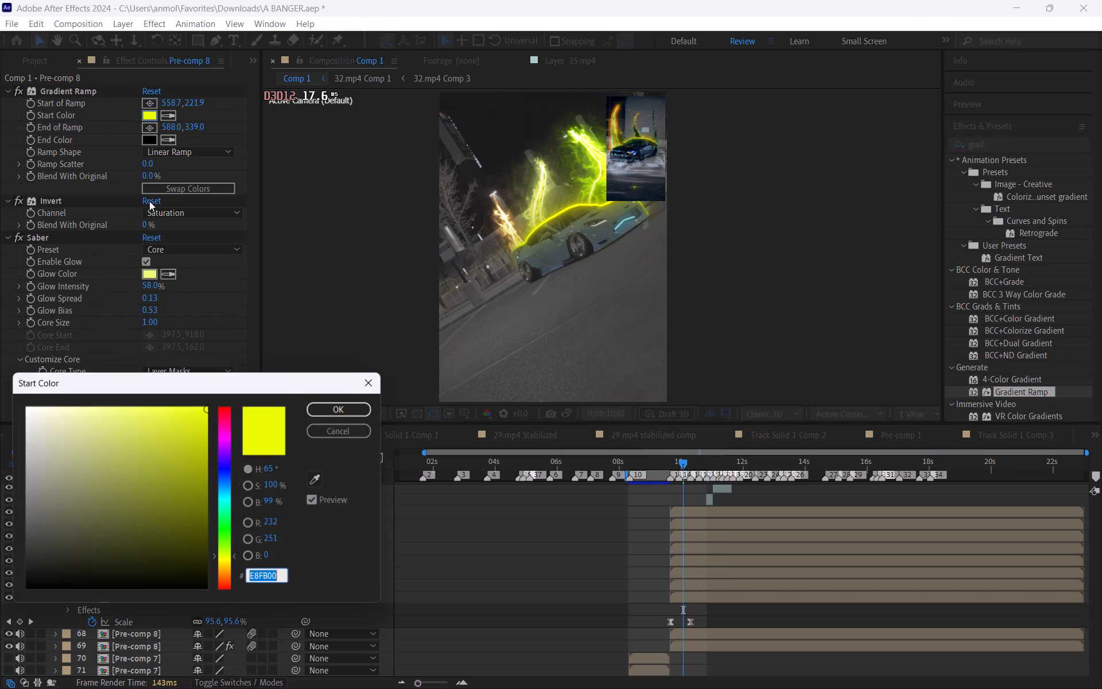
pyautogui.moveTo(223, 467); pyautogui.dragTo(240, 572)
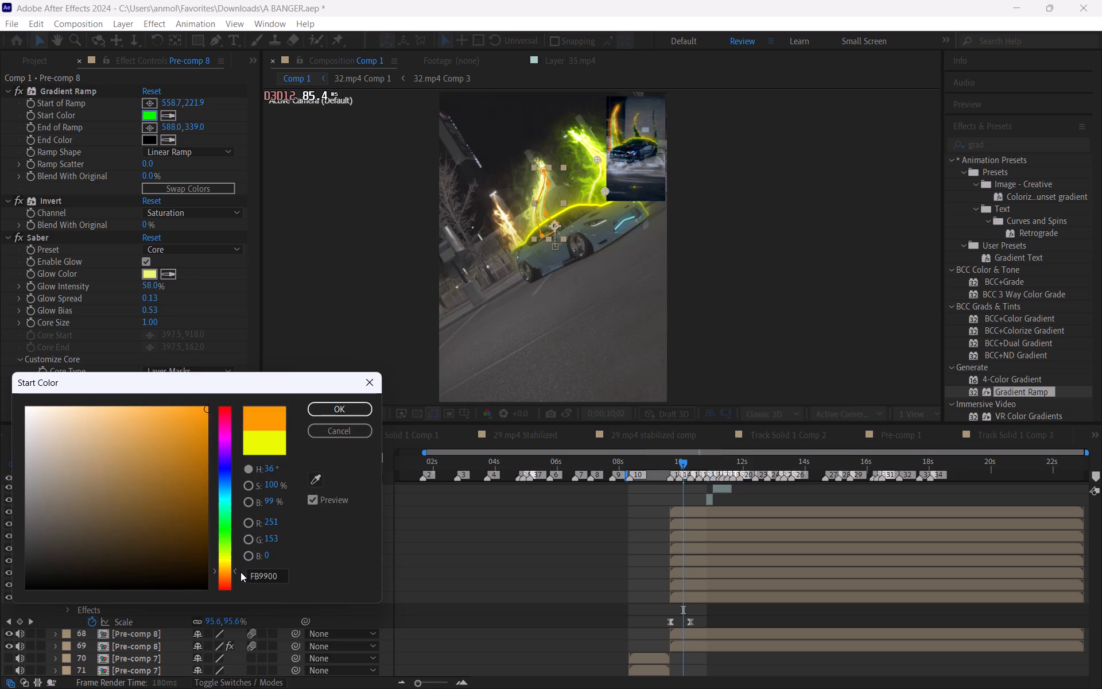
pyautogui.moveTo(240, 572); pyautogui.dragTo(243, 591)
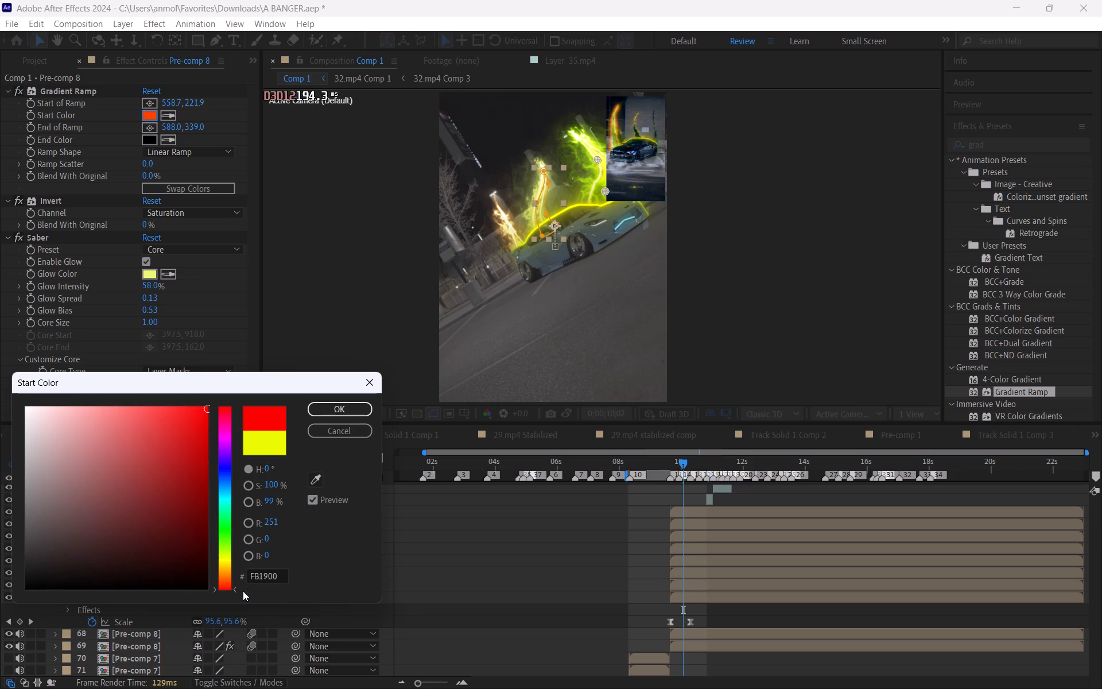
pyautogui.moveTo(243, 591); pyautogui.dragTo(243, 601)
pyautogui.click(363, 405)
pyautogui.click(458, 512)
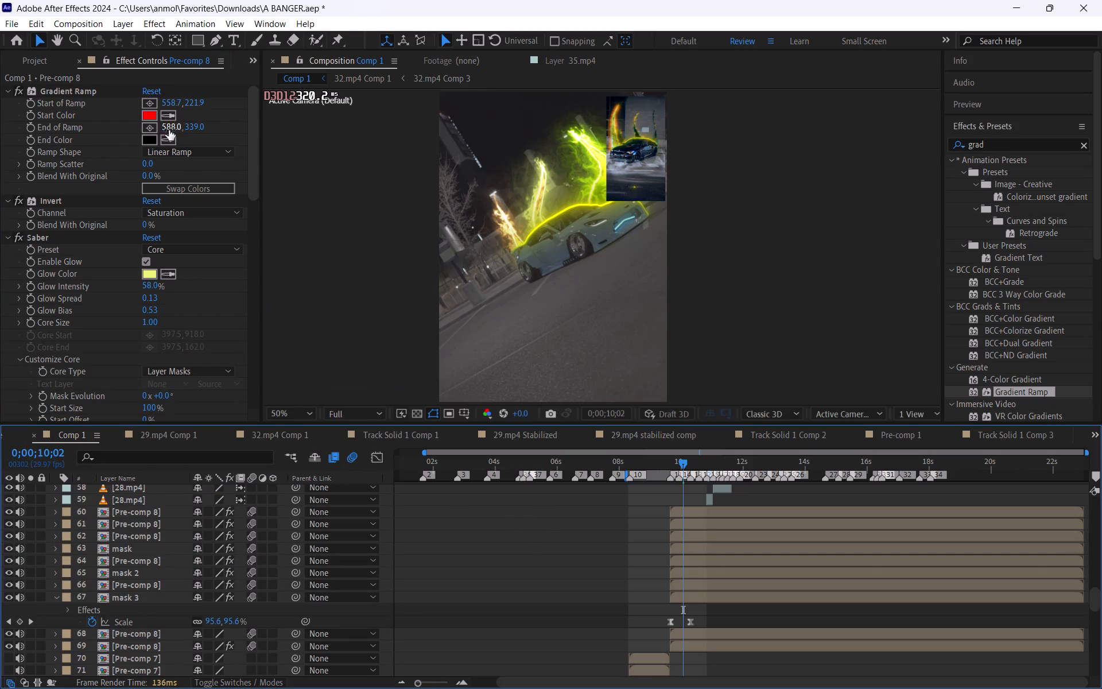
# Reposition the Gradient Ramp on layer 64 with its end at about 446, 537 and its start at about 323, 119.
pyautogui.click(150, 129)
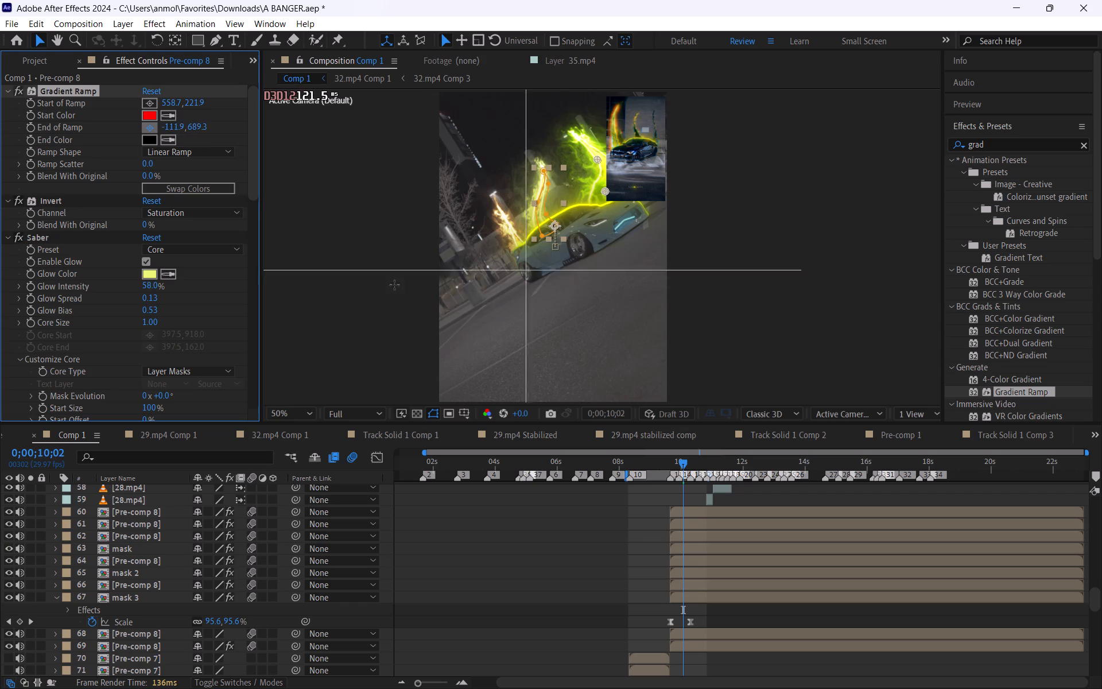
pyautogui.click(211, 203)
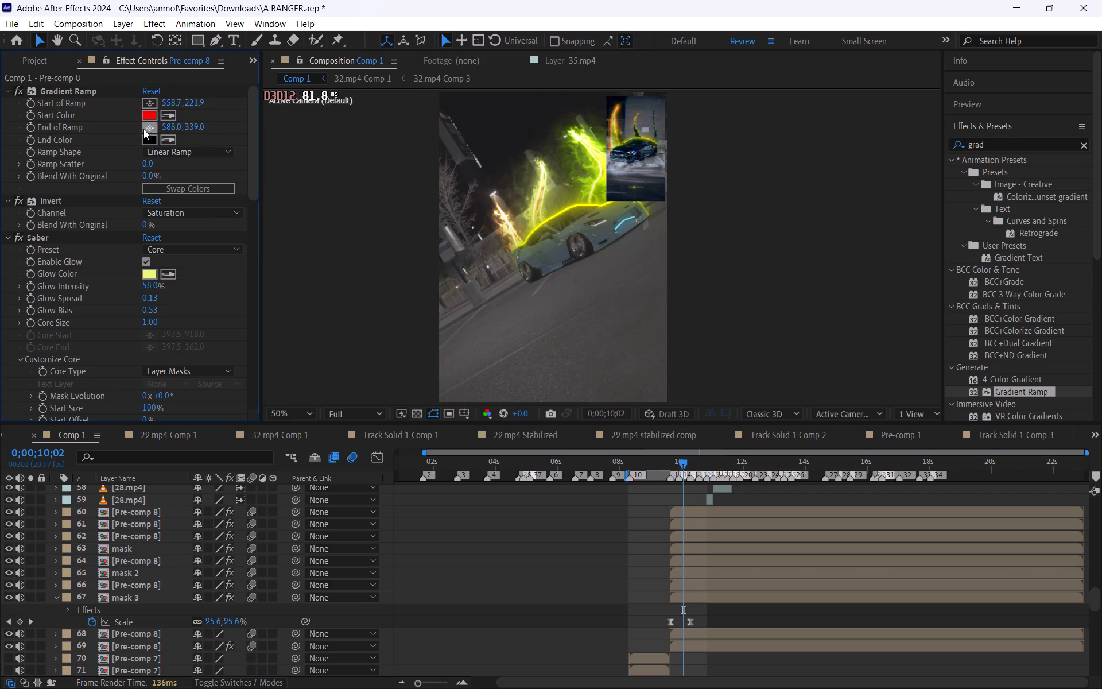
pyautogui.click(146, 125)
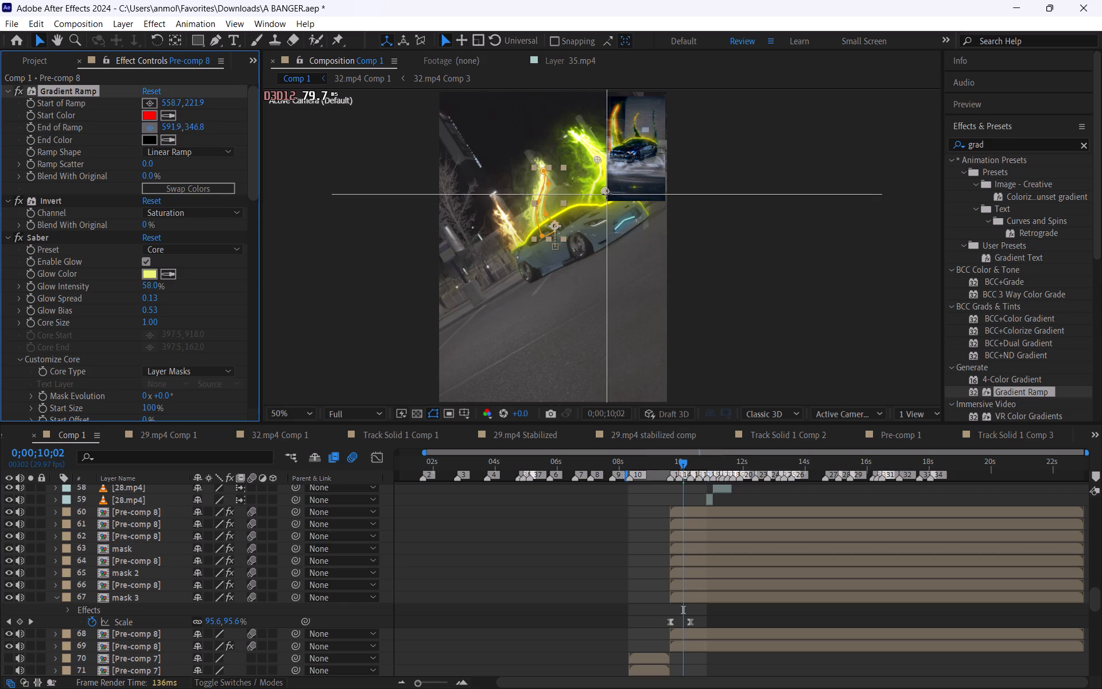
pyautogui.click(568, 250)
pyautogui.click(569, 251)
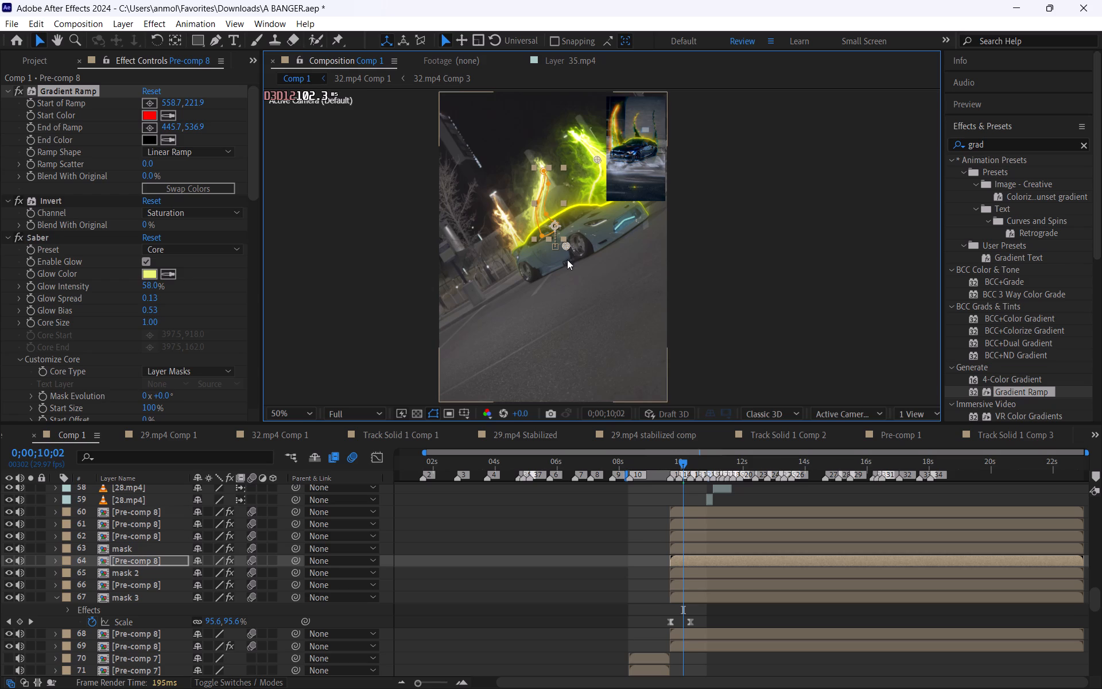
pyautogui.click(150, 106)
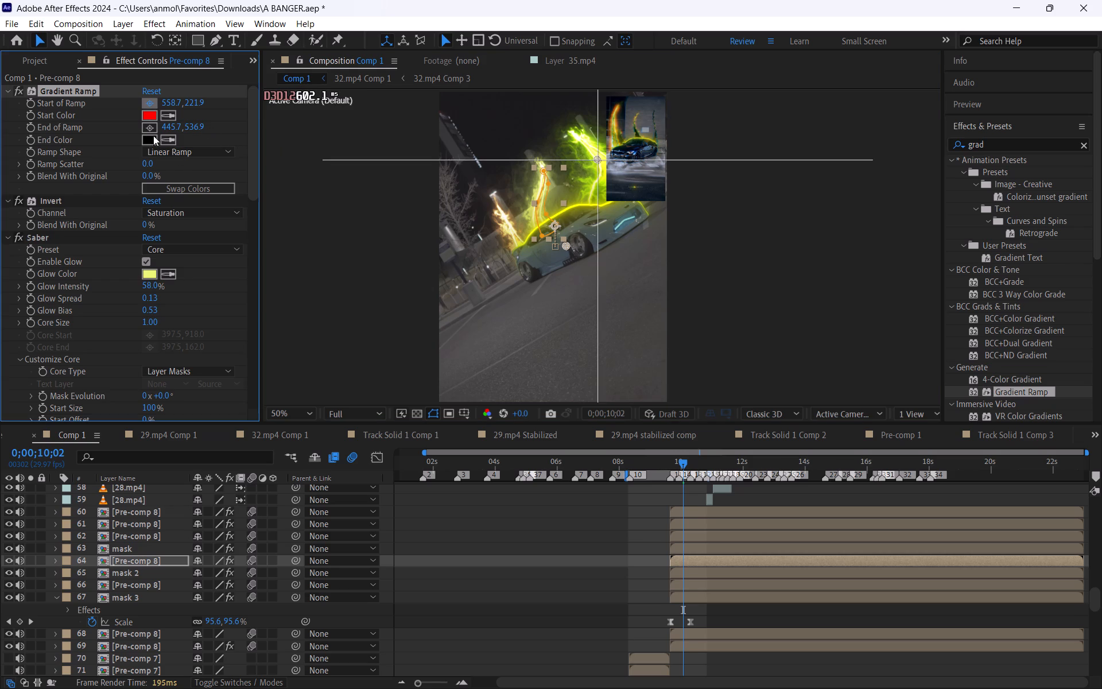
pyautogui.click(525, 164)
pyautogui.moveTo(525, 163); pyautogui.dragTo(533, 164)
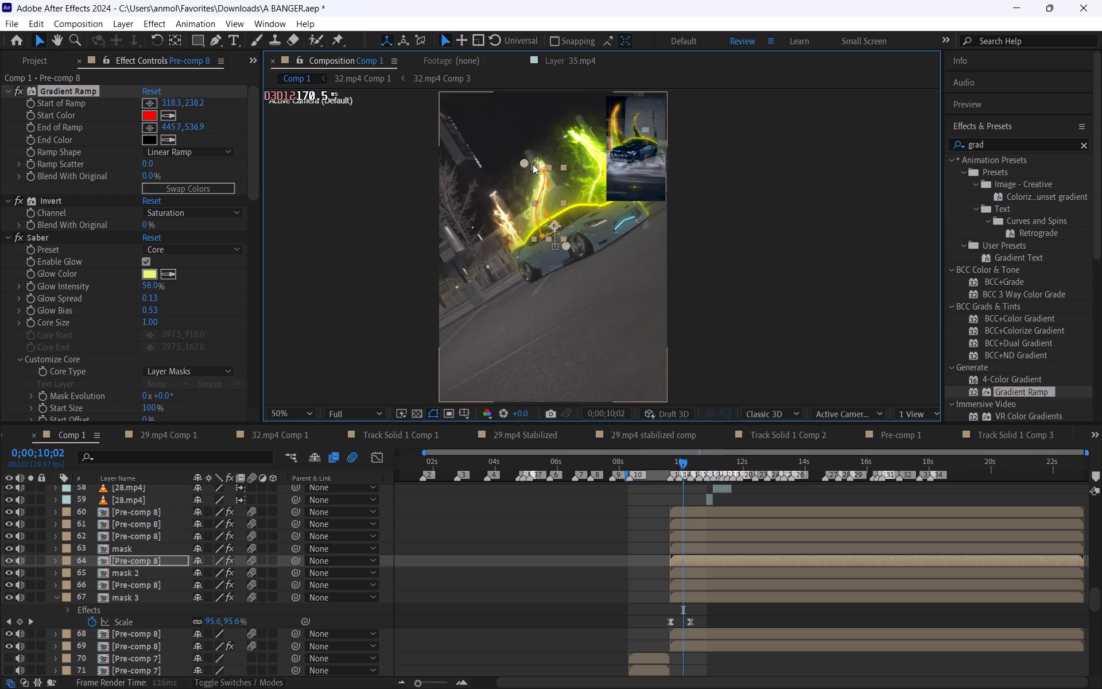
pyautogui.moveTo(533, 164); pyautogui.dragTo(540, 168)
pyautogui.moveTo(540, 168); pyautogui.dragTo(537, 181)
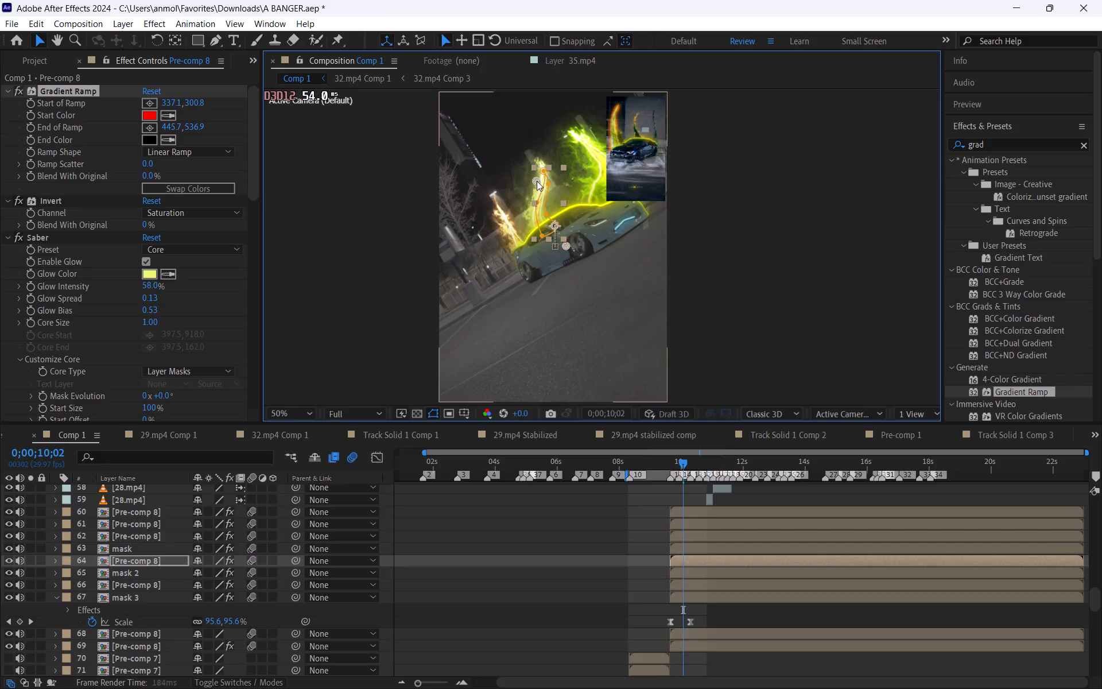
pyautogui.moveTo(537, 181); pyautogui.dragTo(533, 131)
# Set the Start Color of the Gradient Ramp on Pre-comp 8 layer 64 to saturated blue.
pyautogui.click(145, 115)
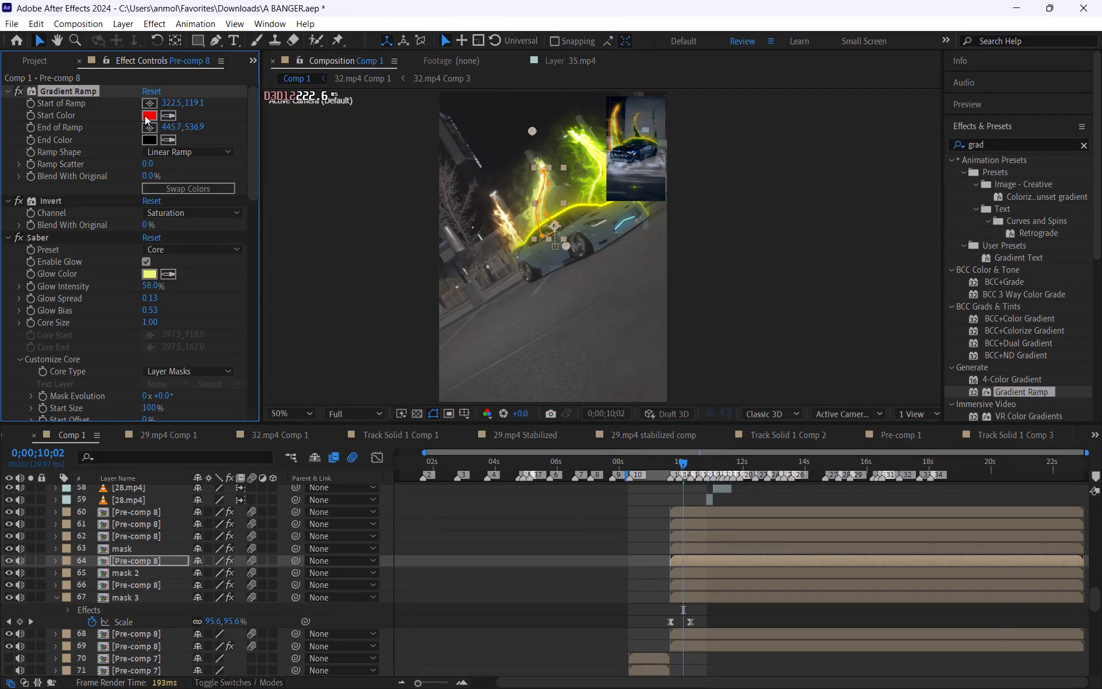
pyautogui.moveTo(225, 475); pyautogui.dragTo(230, 469)
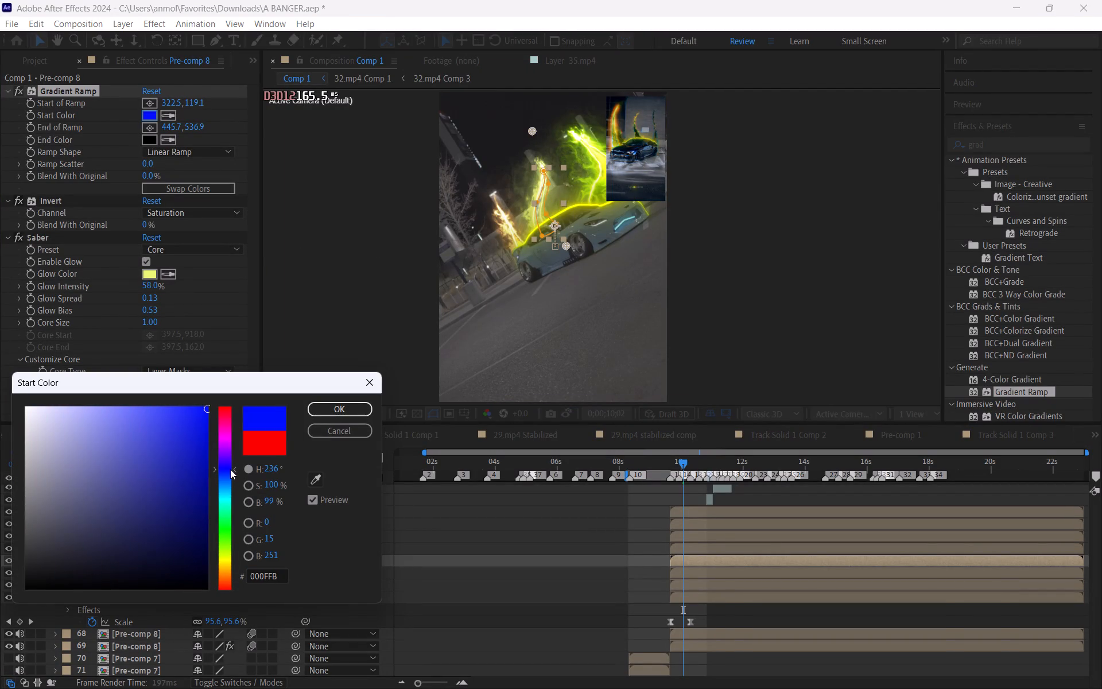
pyautogui.moveTo(230, 469); pyautogui.dragTo(230, 467)
pyautogui.click(319, 409)
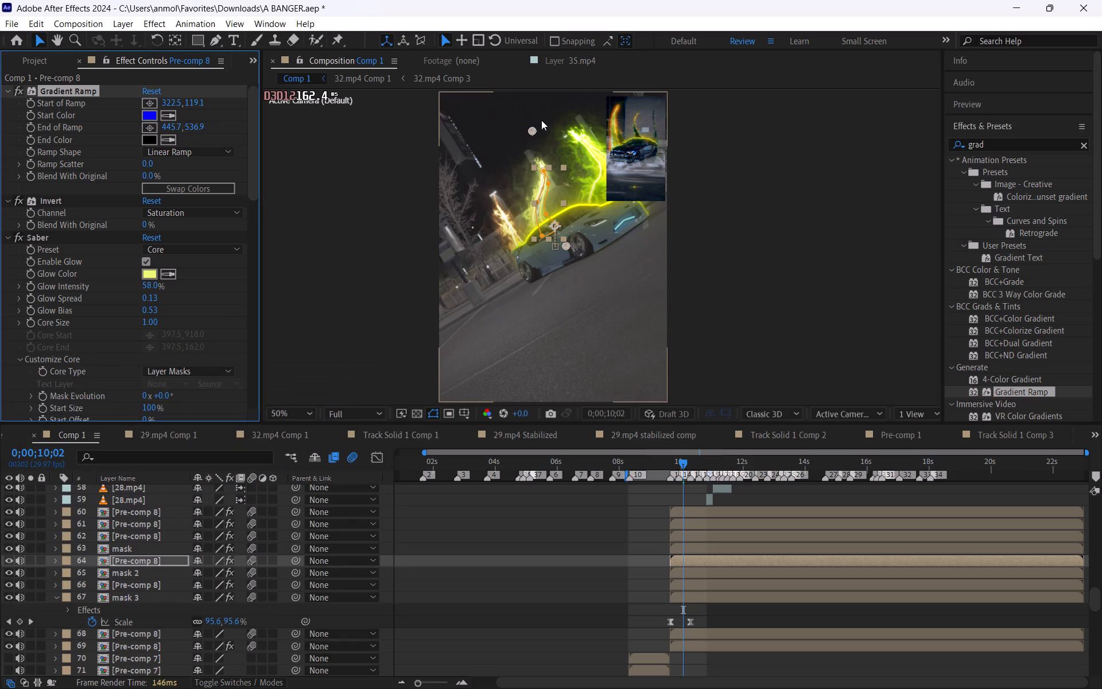
# Reposition the Gradient Ramp on layer 64 with its start at about 302, 226 and its end at about 387, 491.
pyautogui.moveTo(531, 129); pyautogui.dragTo(524, 231)
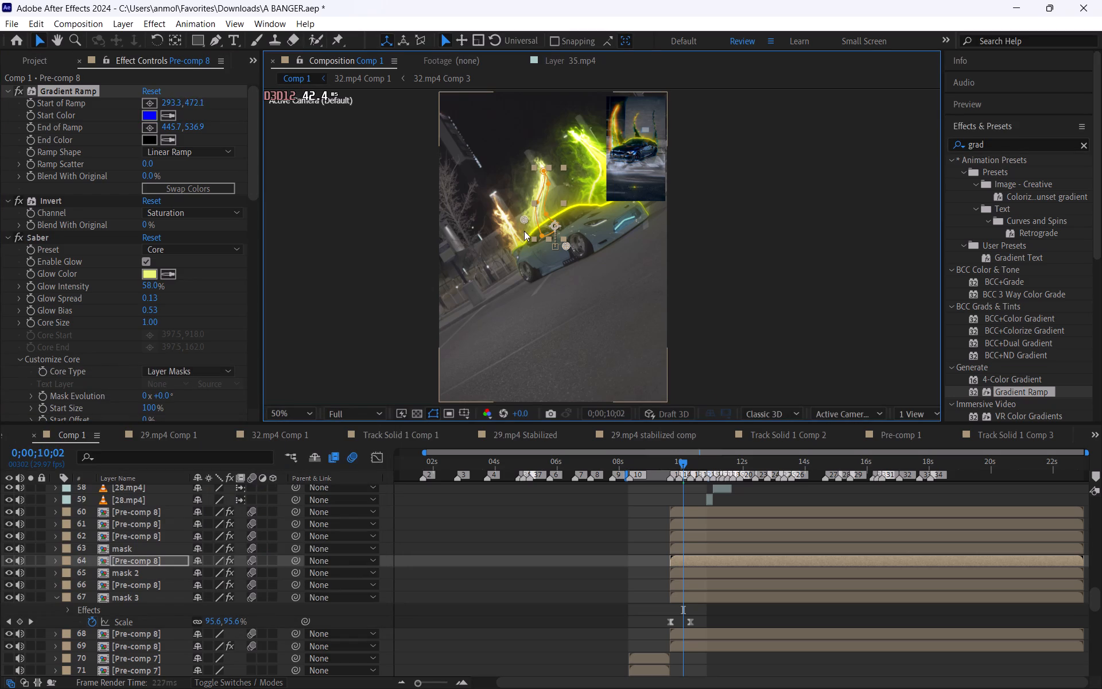
pyautogui.moveTo(524, 231); pyautogui.dragTo(526, 158)
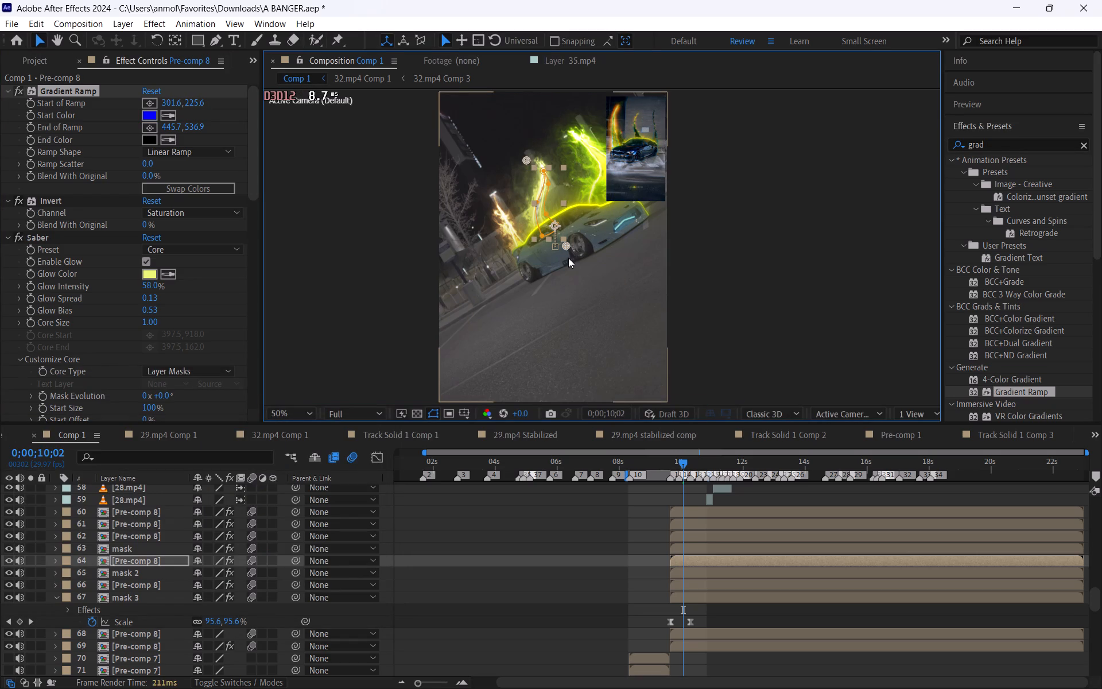
pyautogui.moveTo(565, 246); pyautogui.dragTo(544, 222)
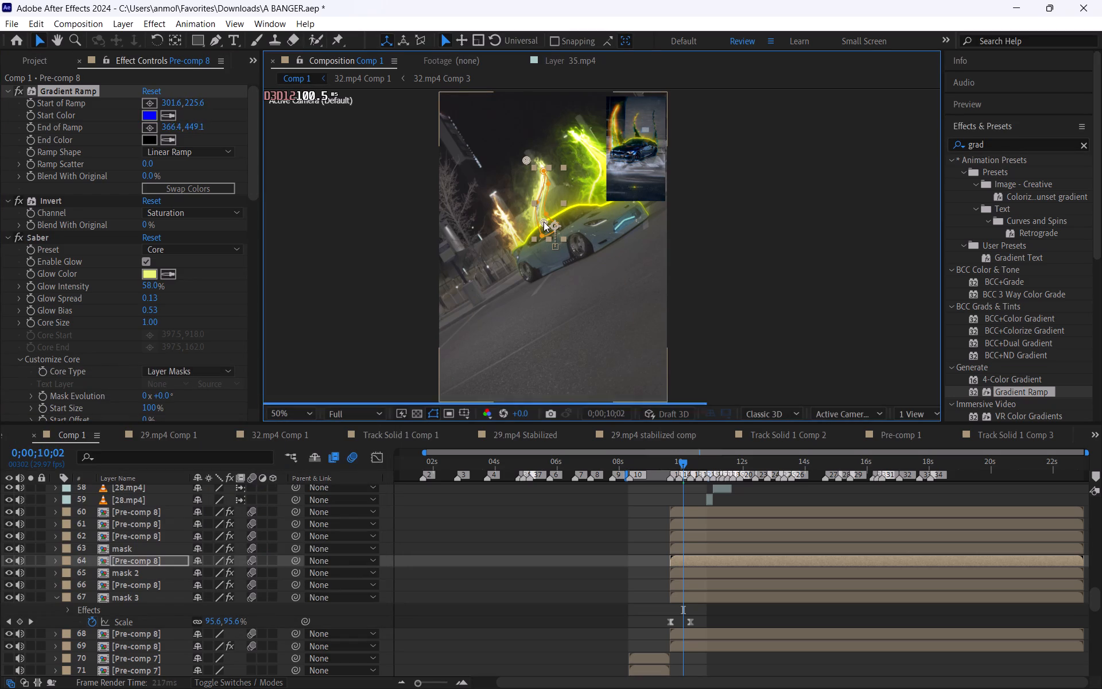
pyautogui.moveTo(544, 222); pyautogui.dragTo(587, 304)
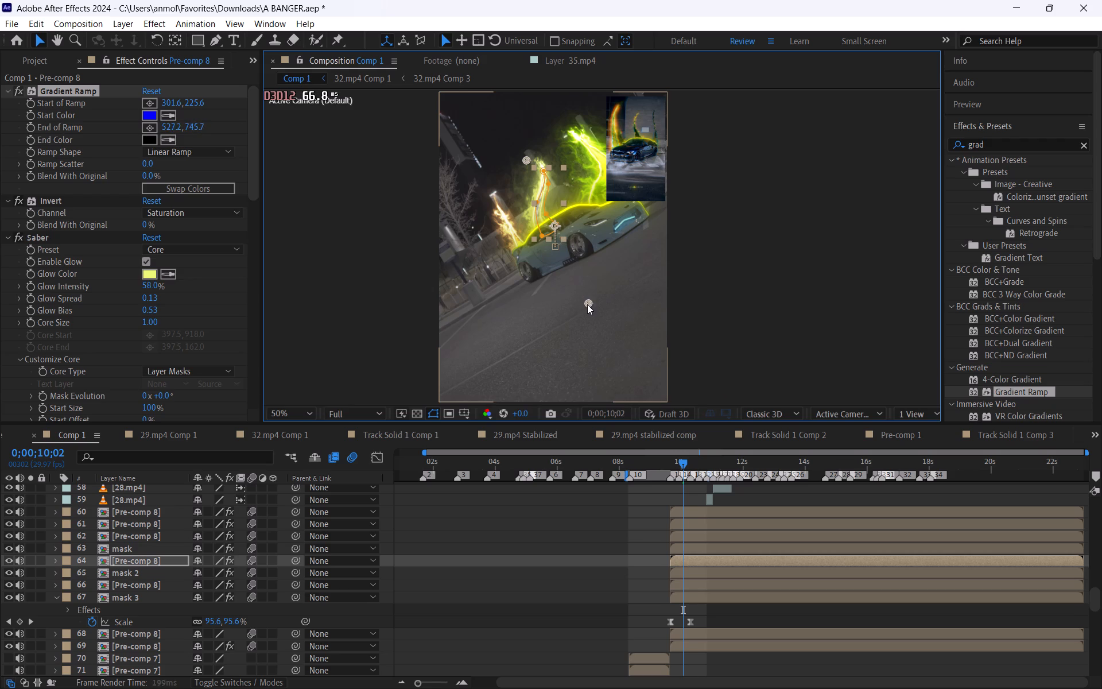
pyautogui.moveTo(587, 304); pyautogui.dragTo(549, 234)
pyautogui.moveTo(549, 234); pyautogui.dragTo(549, 234)
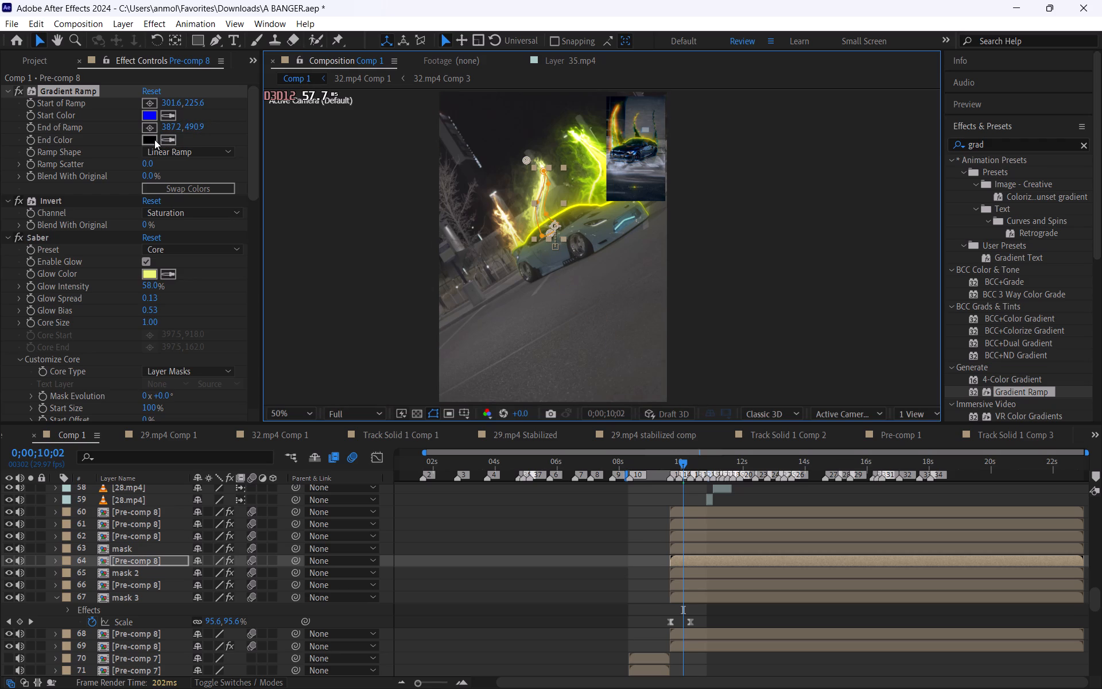
# Set the End Color of the Gradient Ramp on Pre-comp 8 layer 64 to bright green 26FF00.
pyautogui.click(154, 140)
pyautogui.moveTo(197, 438); pyautogui.dragTo(19, 625)
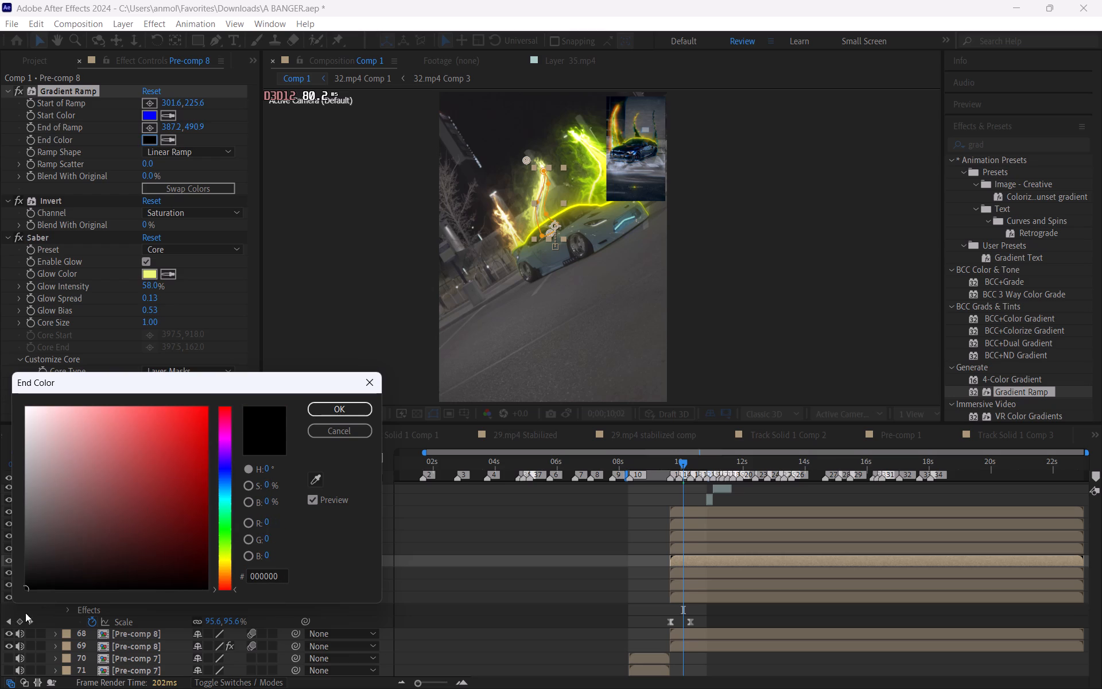
pyautogui.click(233, 536)
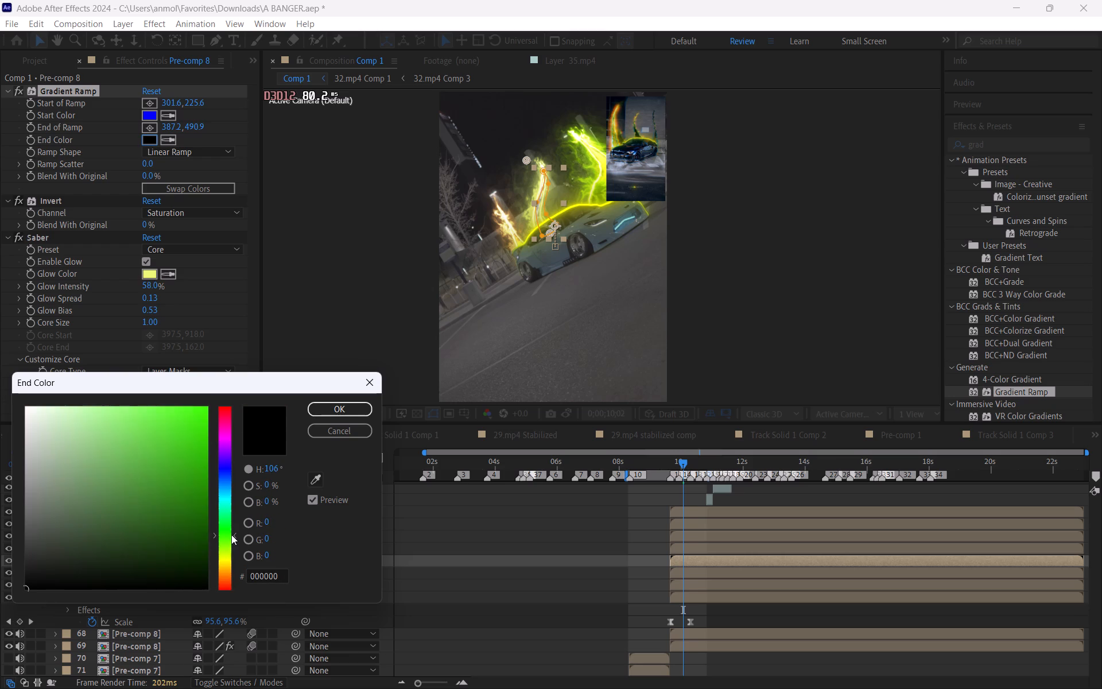
pyautogui.click(229, 533)
pyautogui.moveTo(192, 448); pyautogui.dragTo(240, 344)
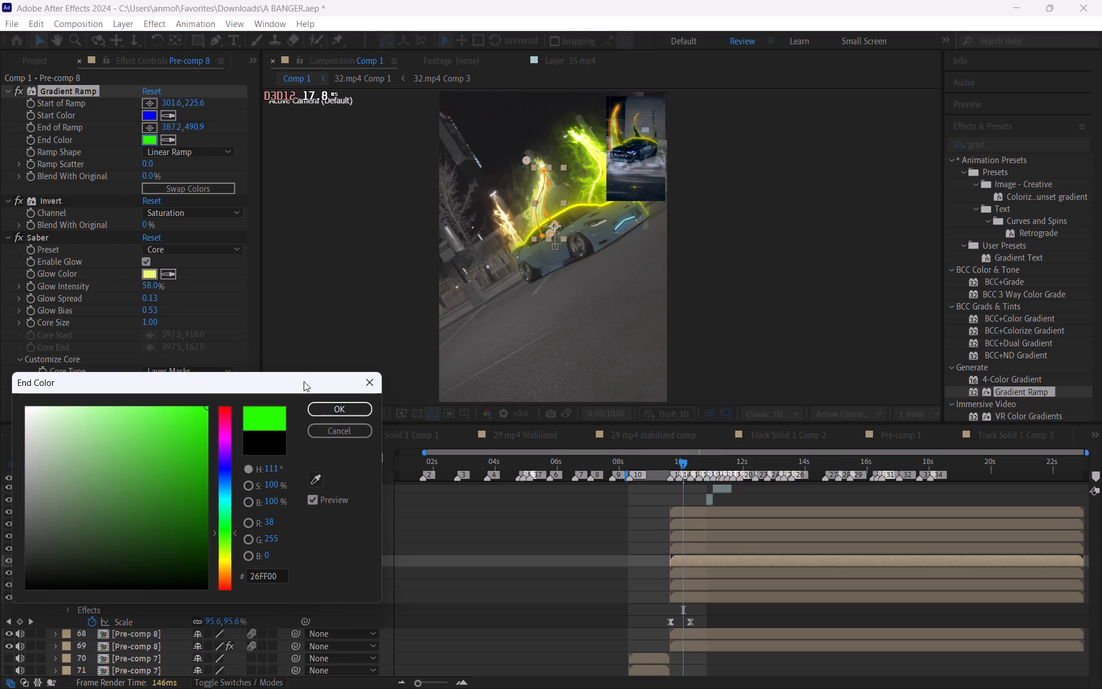
pyautogui.click(328, 411)
pyautogui.click(621, 550)
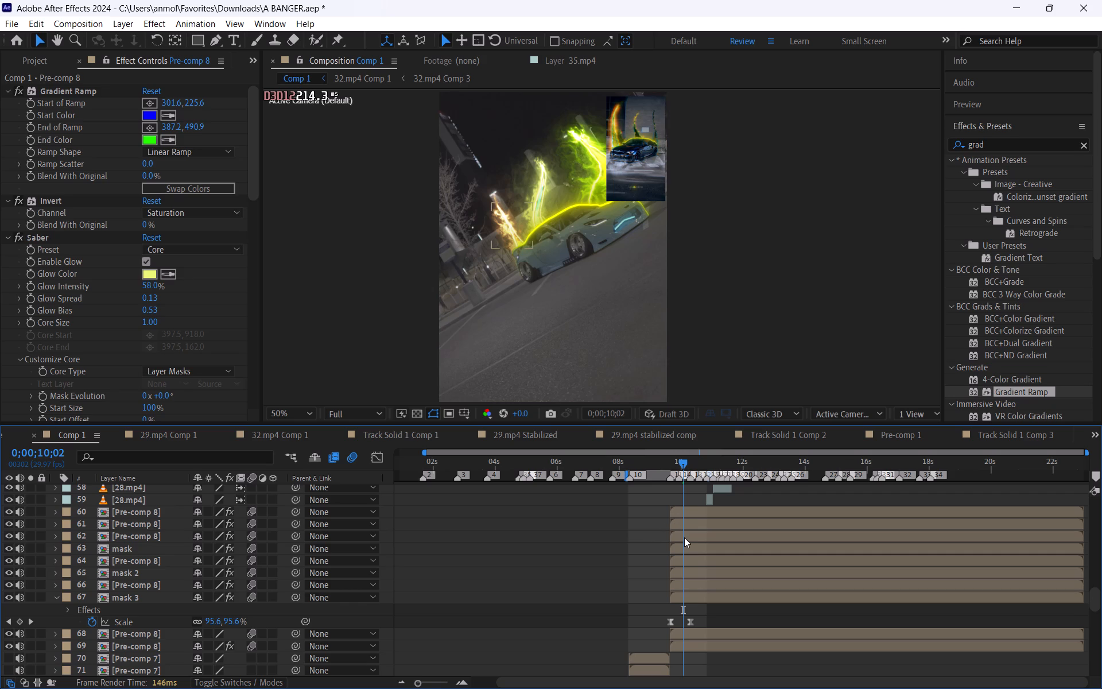
# Set both the End Color and Start Color of the Gradient Ramp on Pre-comp 8 layer 64 to black 000000.
pyautogui.click(691, 593)
pyautogui.click(689, 587)
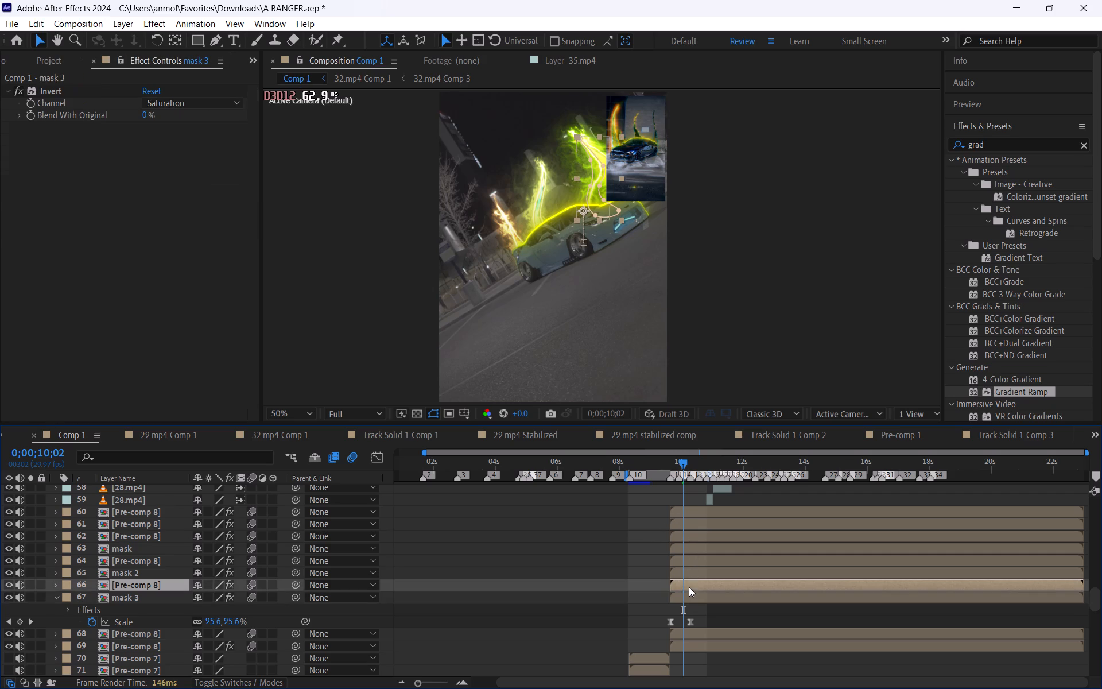
pyautogui.click(690, 571)
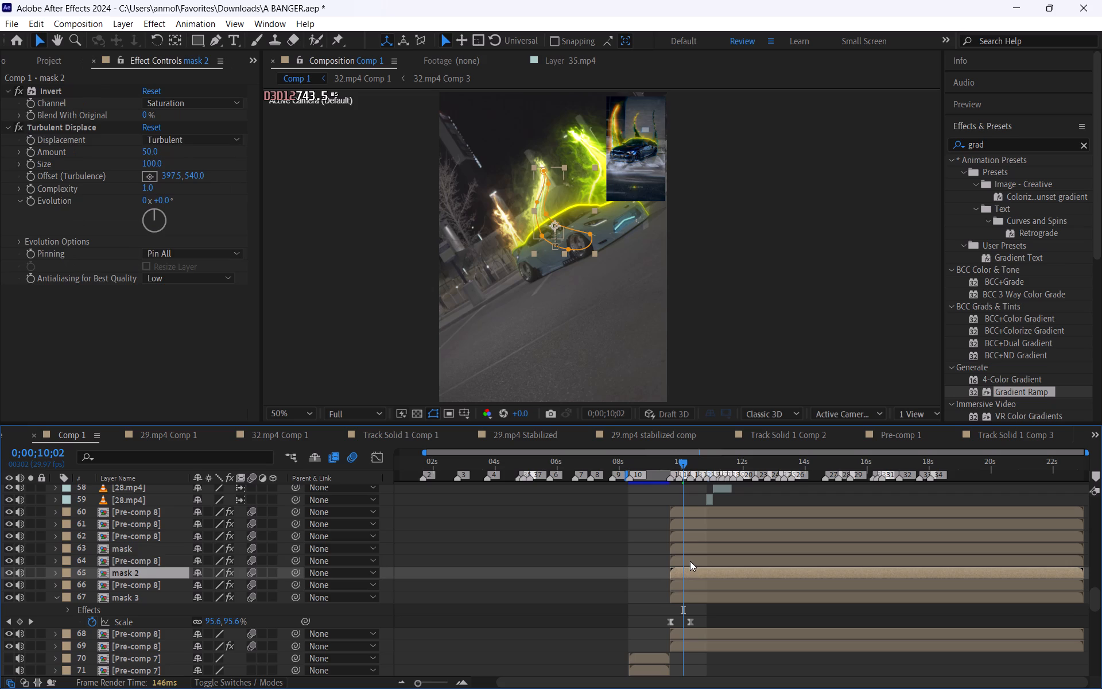
pyautogui.click(690, 561)
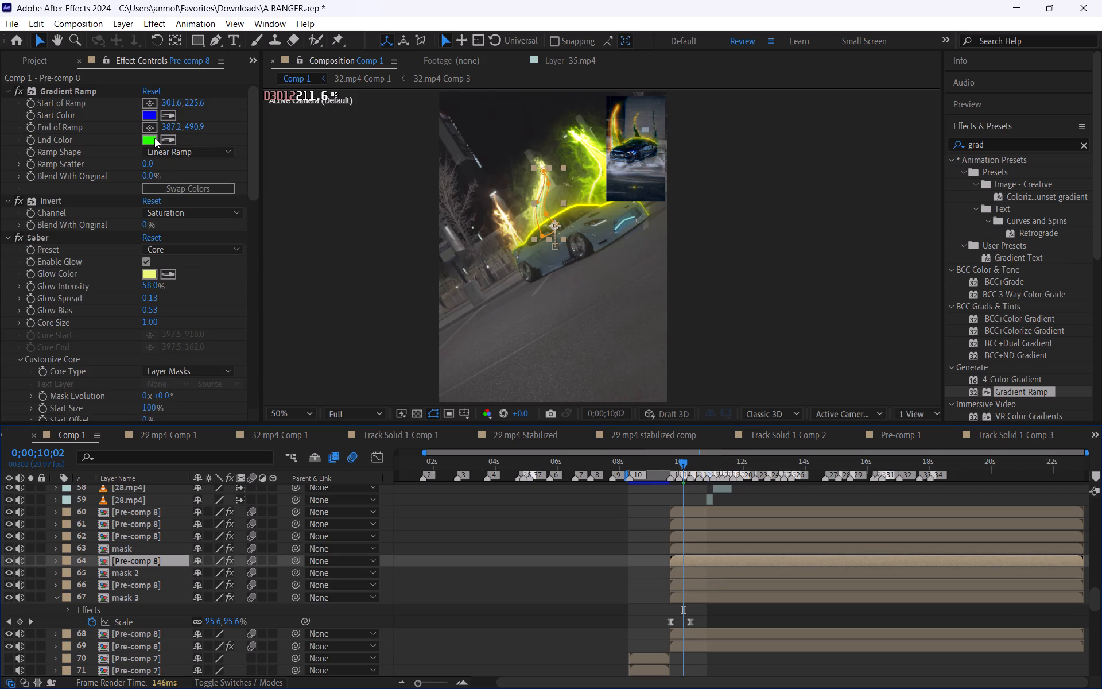
pyautogui.click(154, 138)
pyautogui.moveTo(80, 556); pyautogui.dragTo(31, 659)
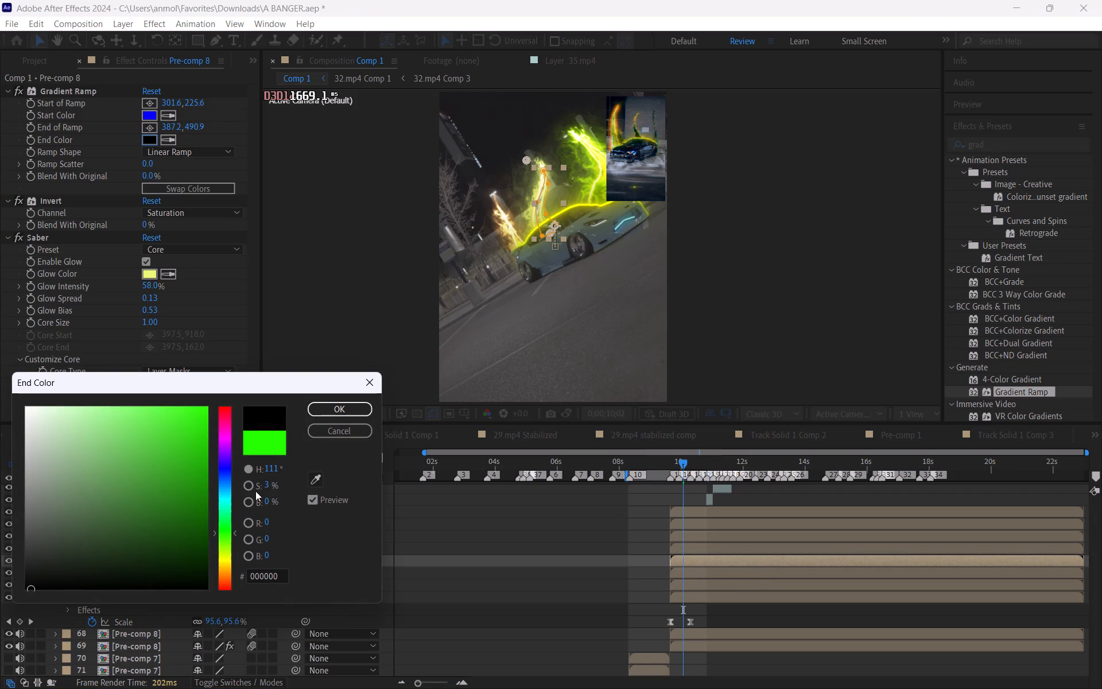
pyautogui.click(326, 405)
pyautogui.click(147, 114)
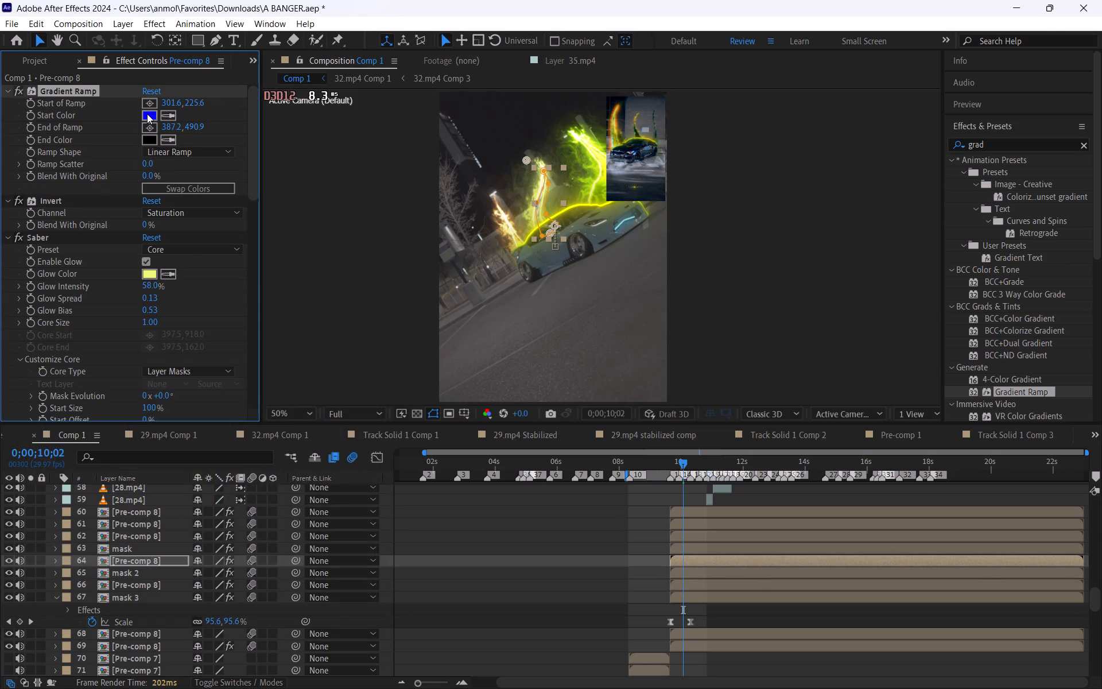
pyautogui.moveTo(90, 516); pyautogui.dragTo(0, 688)
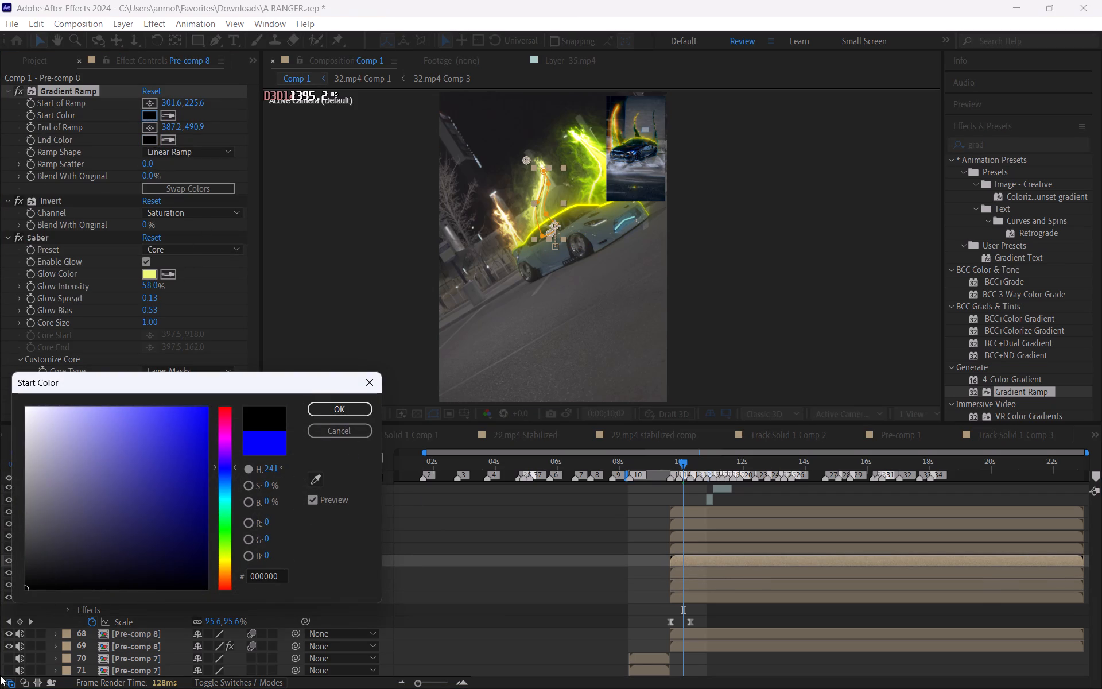
pyautogui.click(328, 408)
pyautogui.click(434, 528)
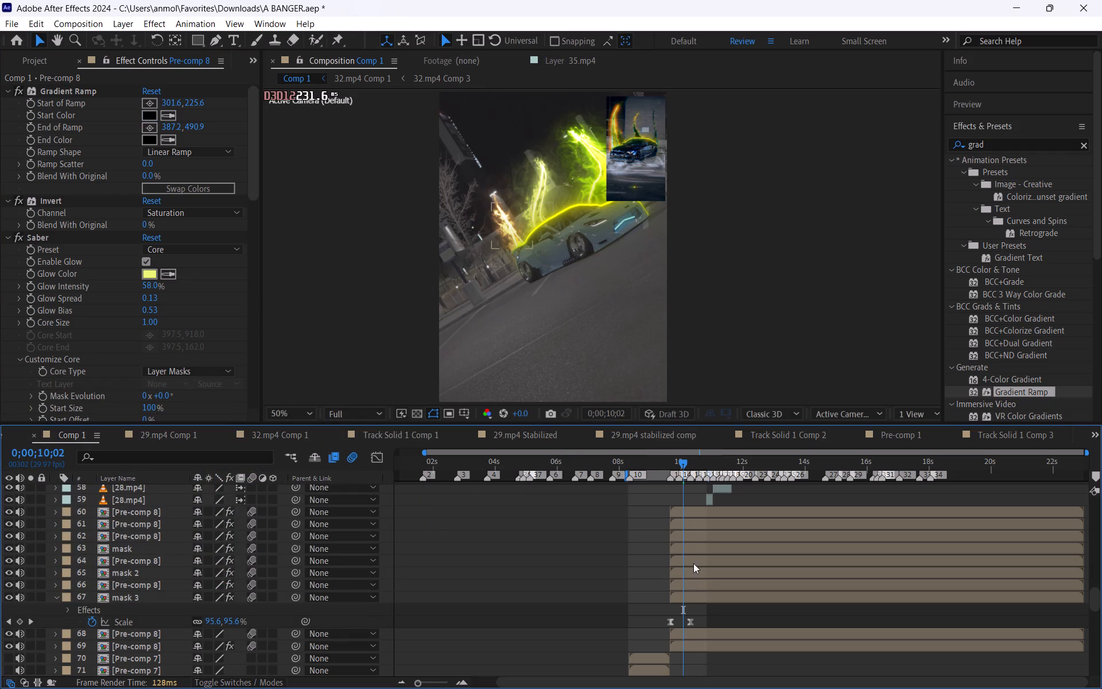
# Copy the Gradient Ramp from Pre-comp 8 layer 64 to layer 62 and move it above Invert in the effect order.
pyautogui.click(65, 88)
pyautogui.hotkey('ctrl', 'c')
pyautogui.hotkey('ctrl', 'c')
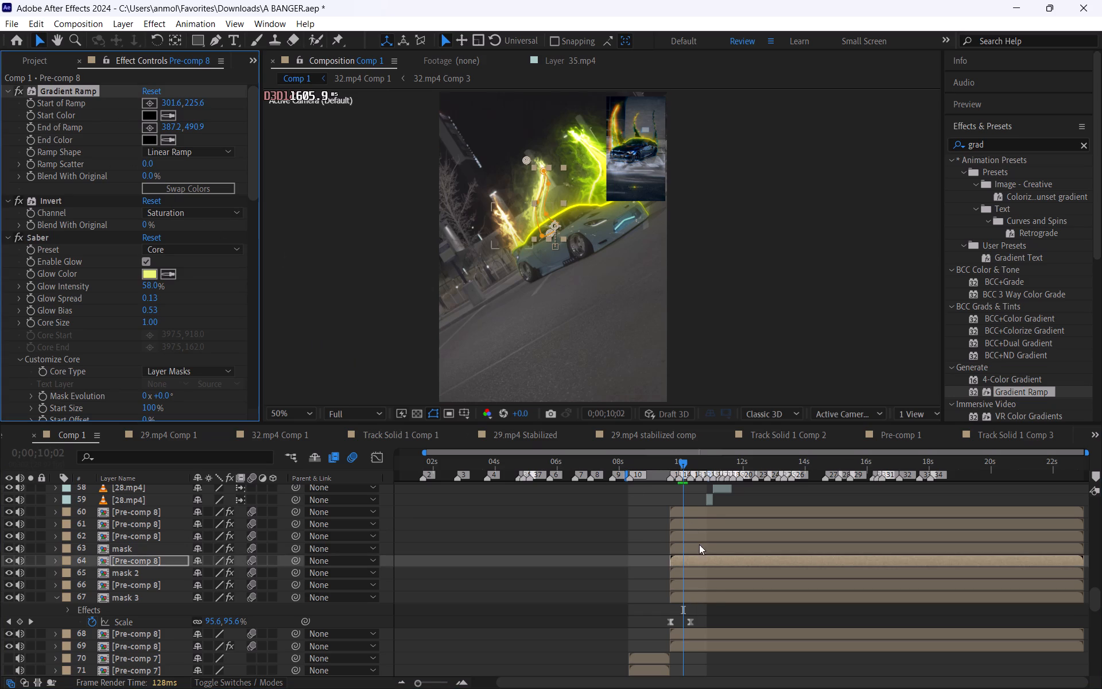
pyautogui.click(697, 532)
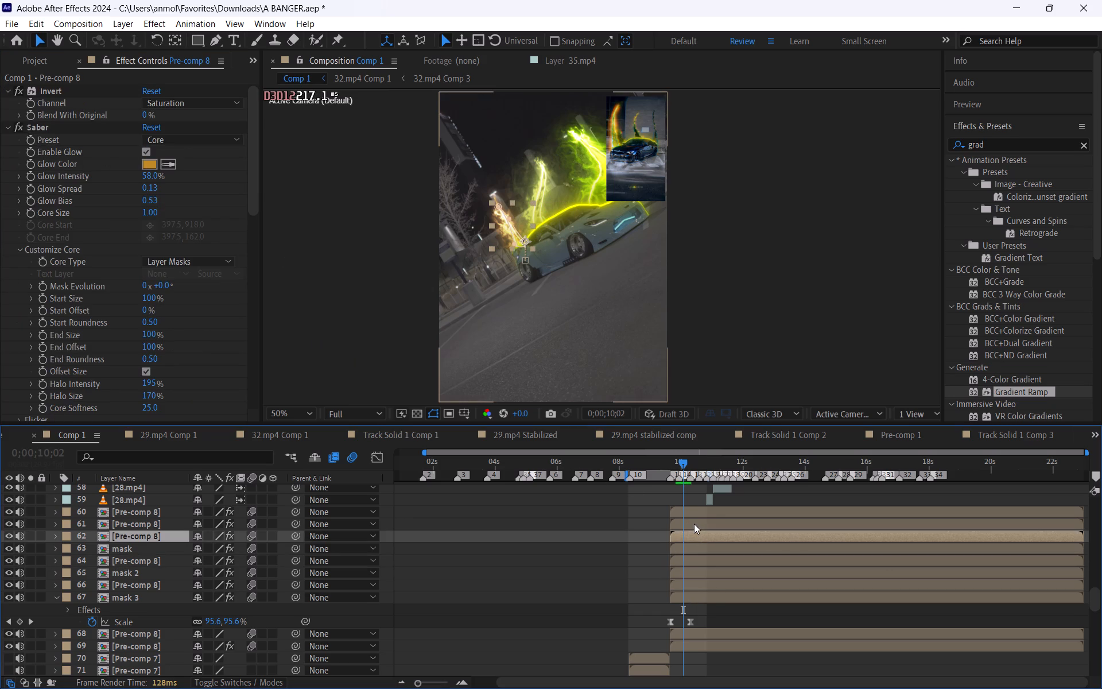
pyautogui.hotkey('ctrl', 'v')
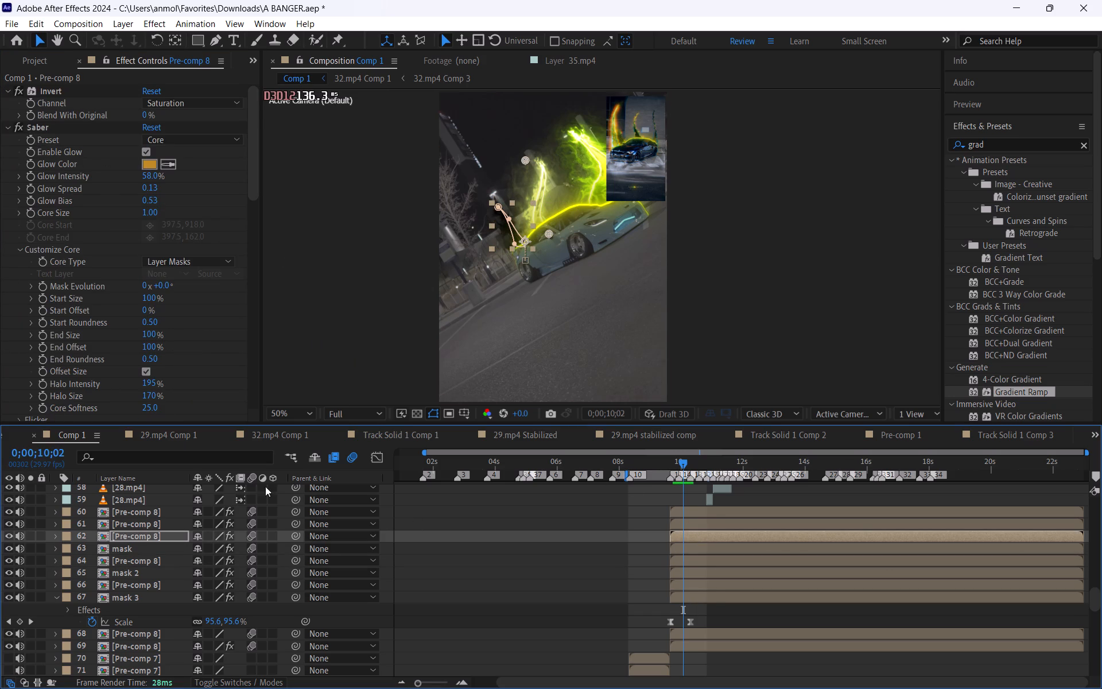
pyautogui.scroll(-18, 107, 383)
pyautogui.moveTo(88, 314); pyautogui.dragTo(88, 213)
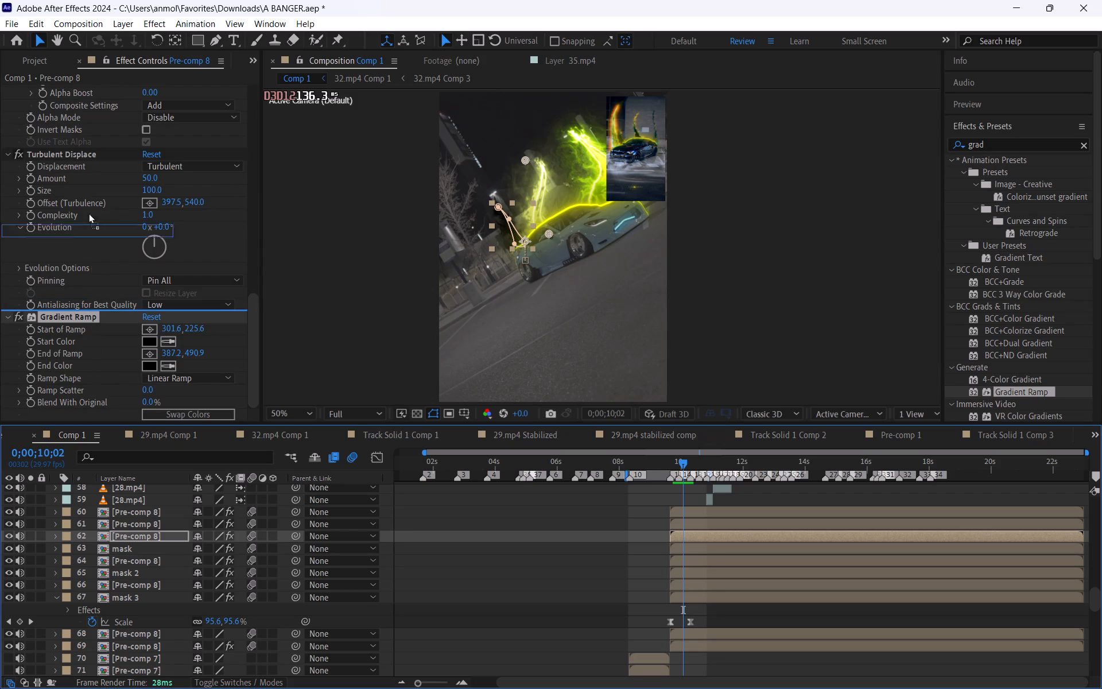
pyautogui.moveTo(88, 213); pyautogui.dragTo(97, 92)
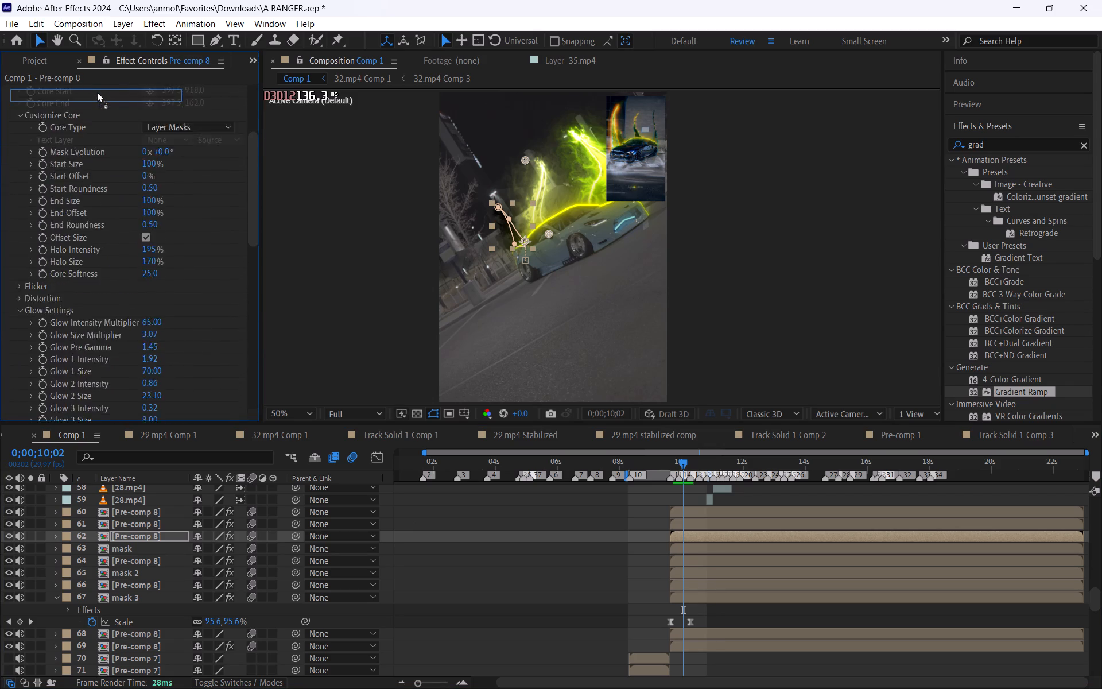
pyautogui.moveTo(97, 92); pyautogui.dragTo(100, 89)
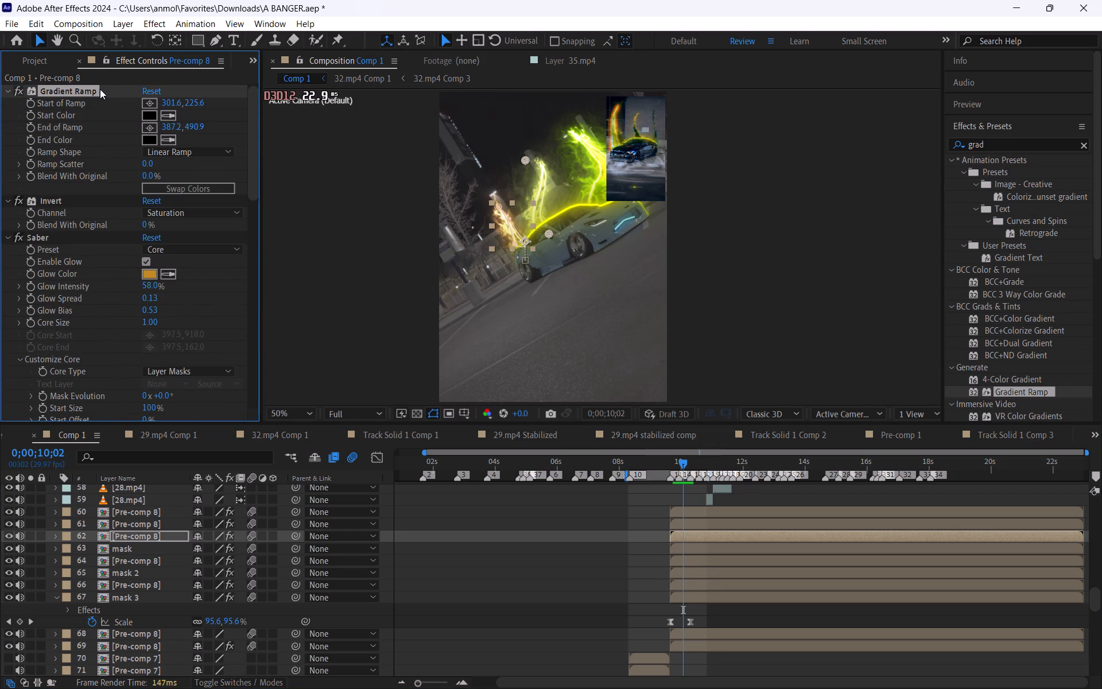
pyautogui.click(491, 583)
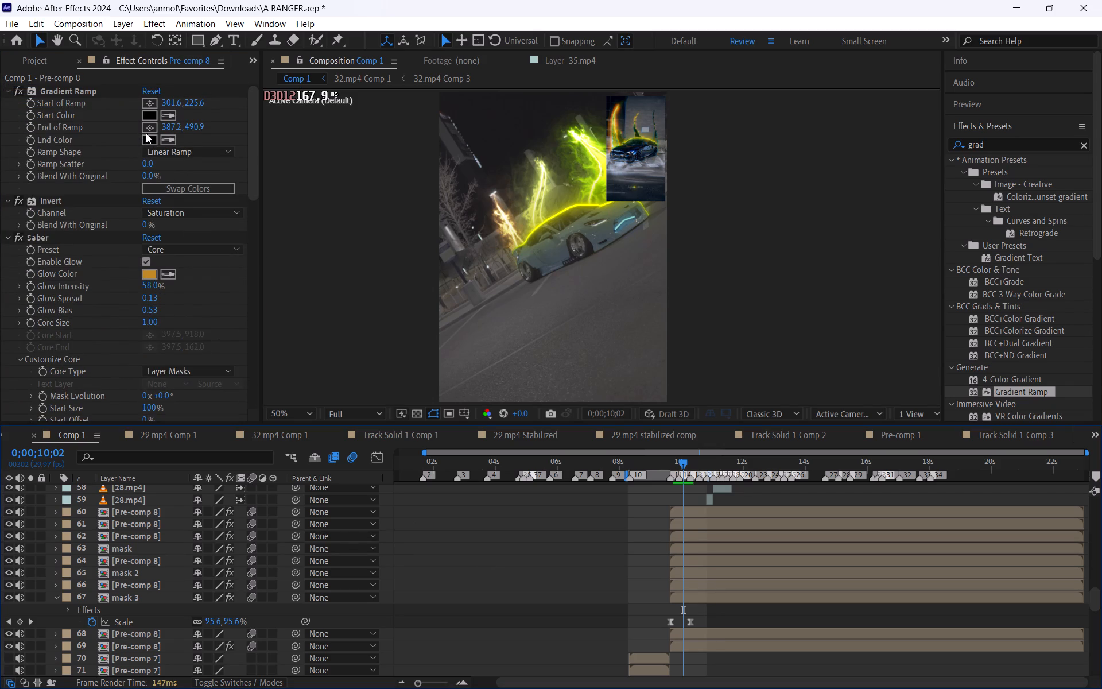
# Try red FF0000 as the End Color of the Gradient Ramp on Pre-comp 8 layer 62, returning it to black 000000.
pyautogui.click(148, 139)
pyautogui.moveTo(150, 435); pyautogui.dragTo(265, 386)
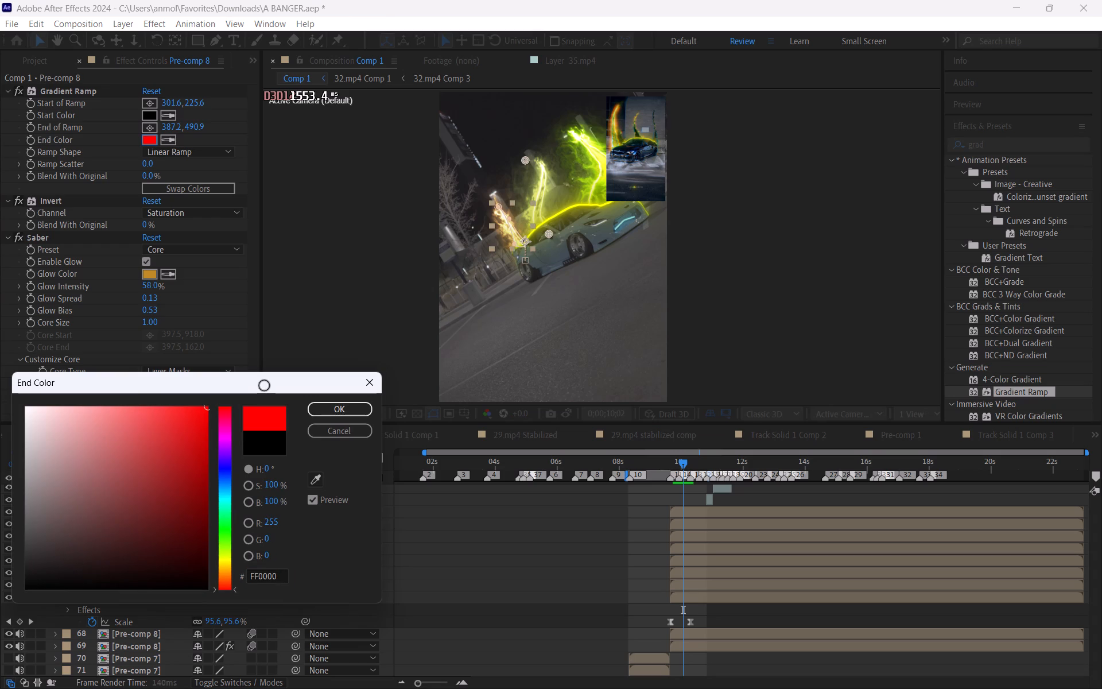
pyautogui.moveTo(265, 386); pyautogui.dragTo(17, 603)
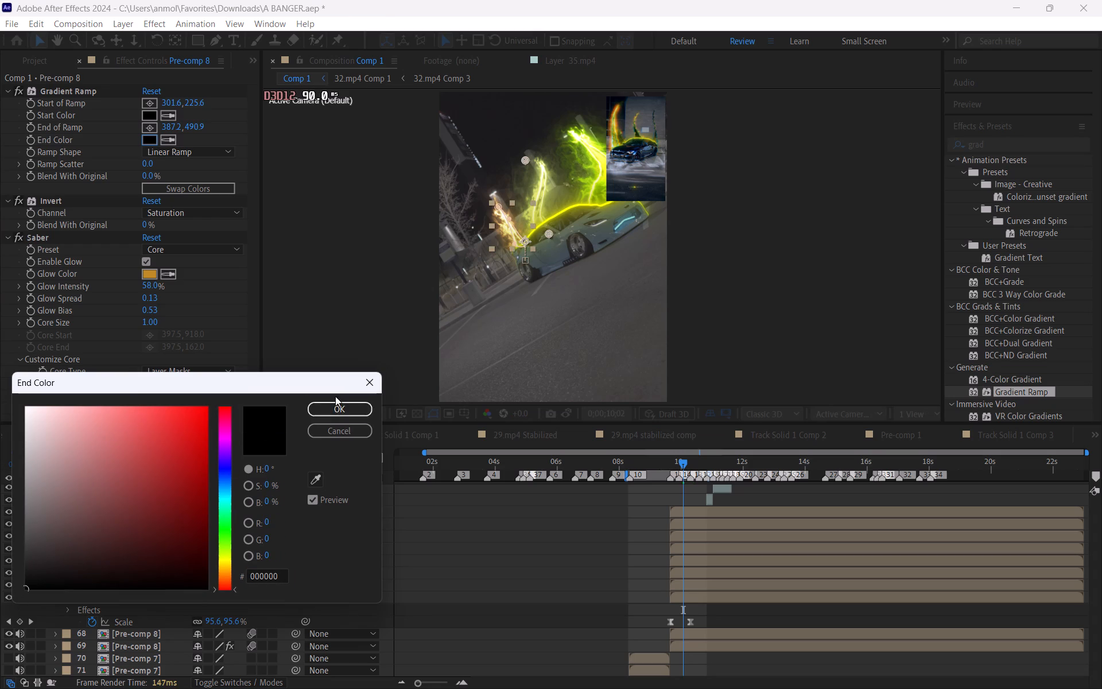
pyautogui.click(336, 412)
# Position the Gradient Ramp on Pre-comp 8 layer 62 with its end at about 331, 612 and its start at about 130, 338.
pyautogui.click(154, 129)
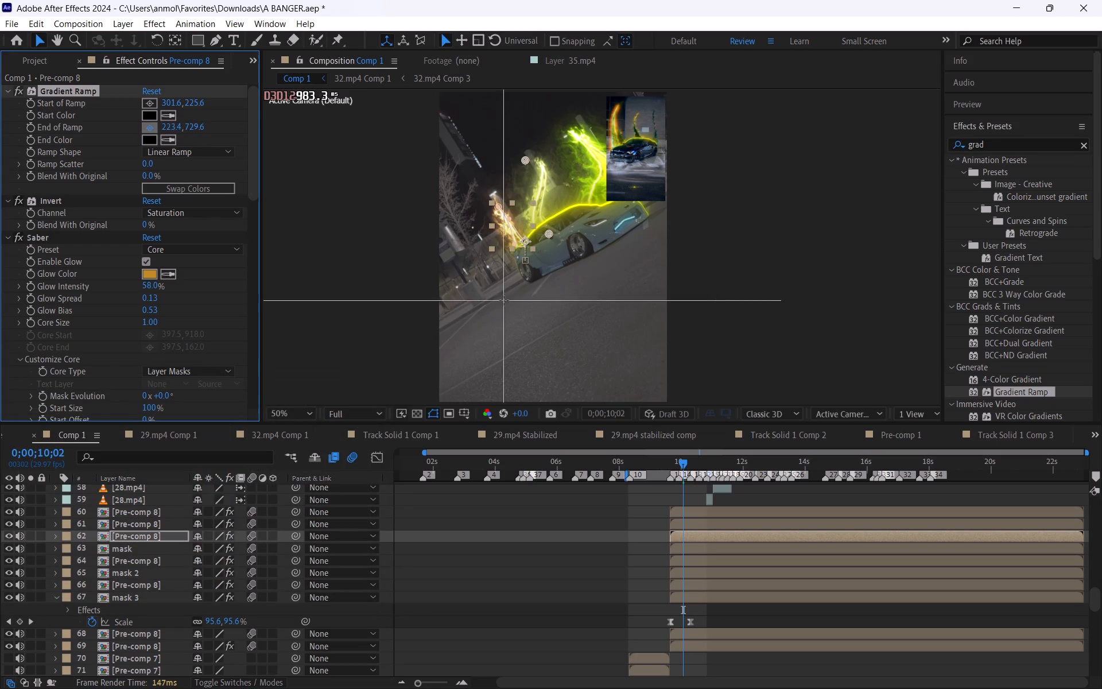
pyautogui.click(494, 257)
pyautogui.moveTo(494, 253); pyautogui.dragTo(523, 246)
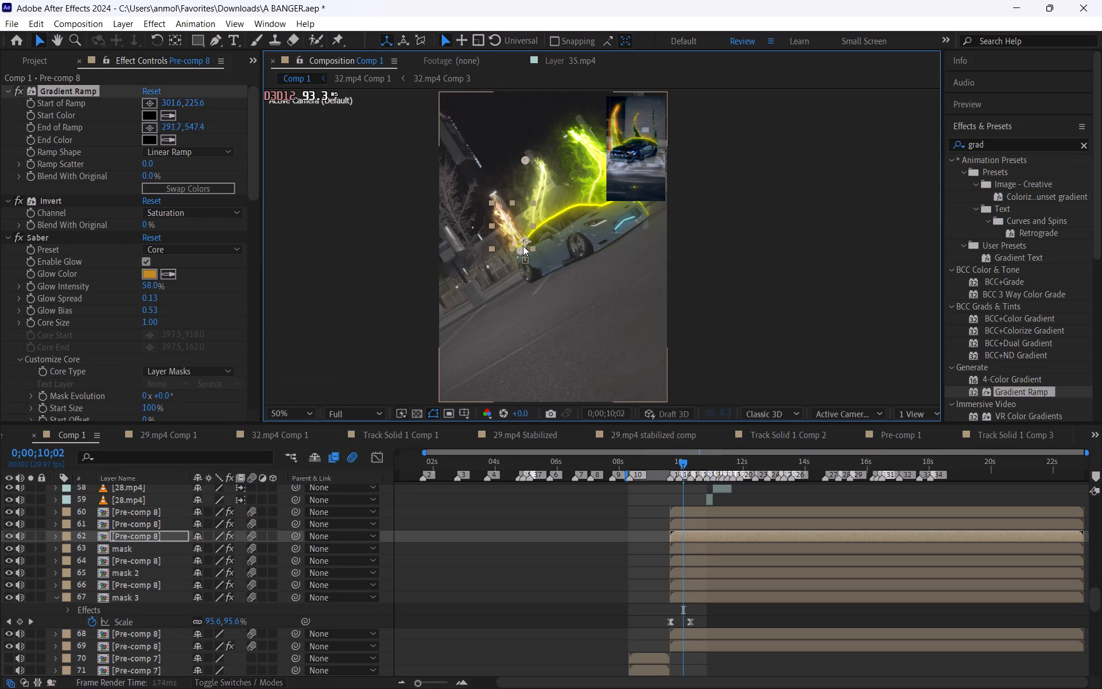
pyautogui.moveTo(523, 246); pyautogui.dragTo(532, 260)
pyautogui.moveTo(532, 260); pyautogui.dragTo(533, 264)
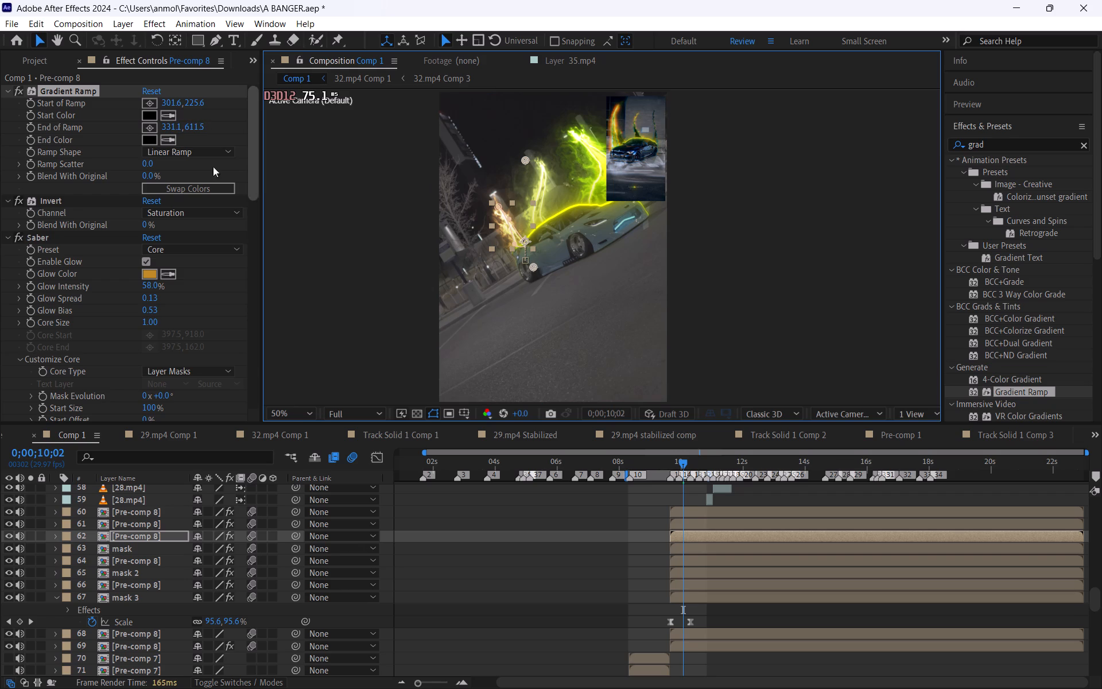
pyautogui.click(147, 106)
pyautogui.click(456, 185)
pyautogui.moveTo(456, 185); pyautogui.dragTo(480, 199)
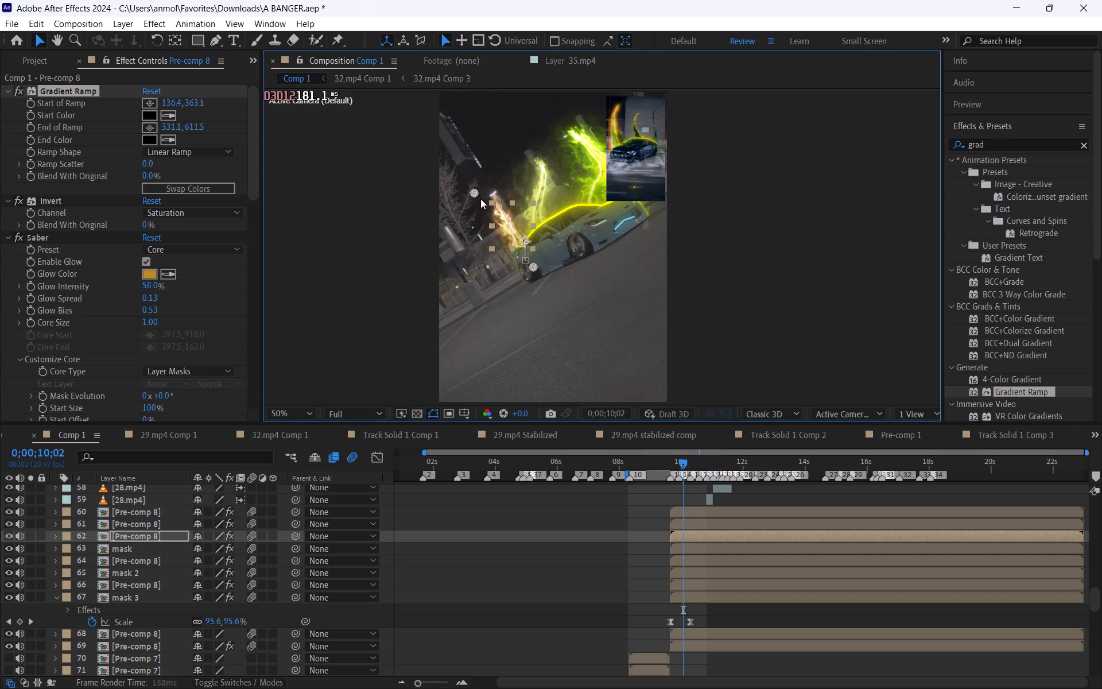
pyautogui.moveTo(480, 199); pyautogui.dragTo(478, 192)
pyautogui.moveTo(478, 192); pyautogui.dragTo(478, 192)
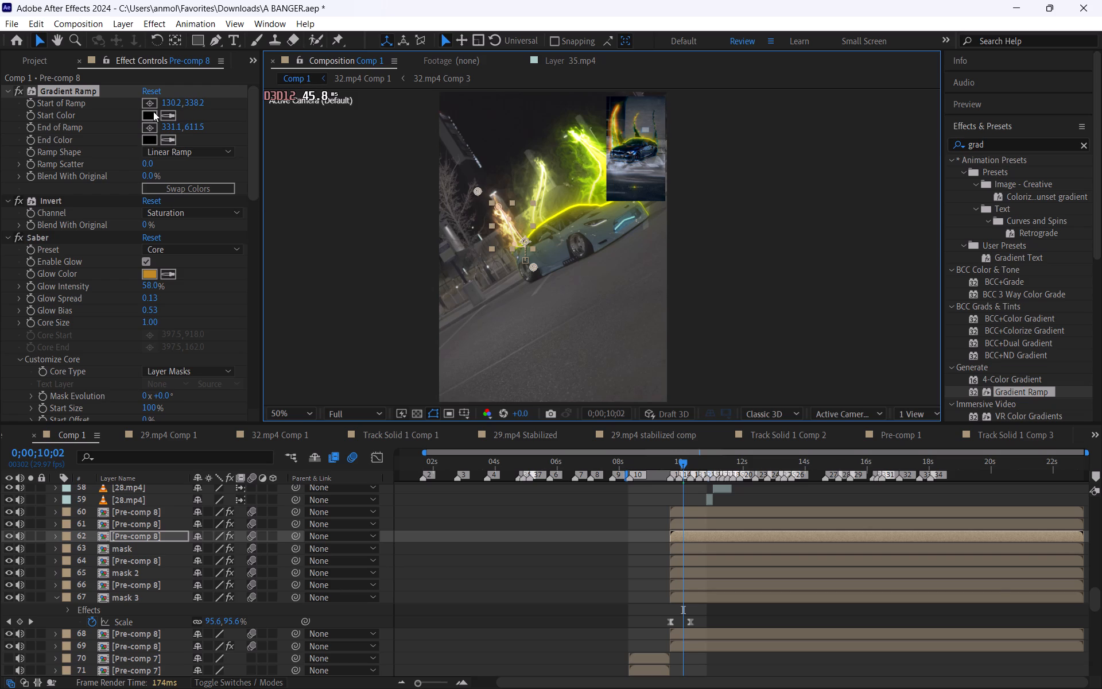
# Set the Start Color of the Gradient Ramp on Pre-comp 8 layer 62 to a fully saturated bright yellow.
pyautogui.click(153, 111)
pyautogui.moveTo(212, 431); pyautogui.dragTo(249, 377)
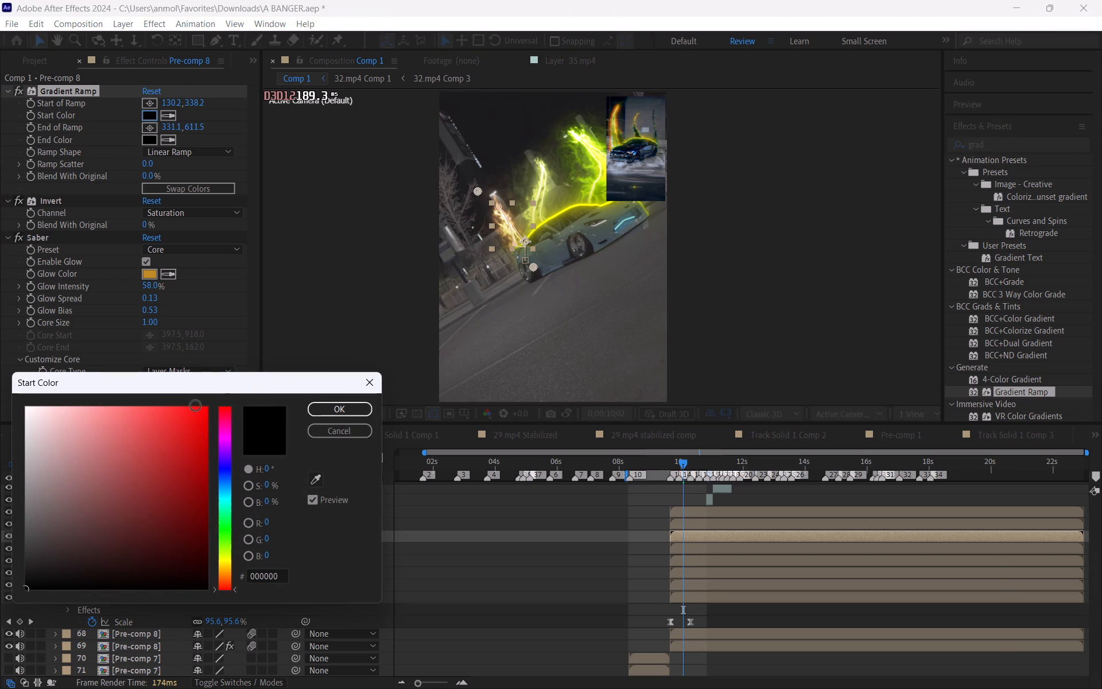
pyautogui.moveTo(200, 421); pyautogui.dragTo(219, 404)
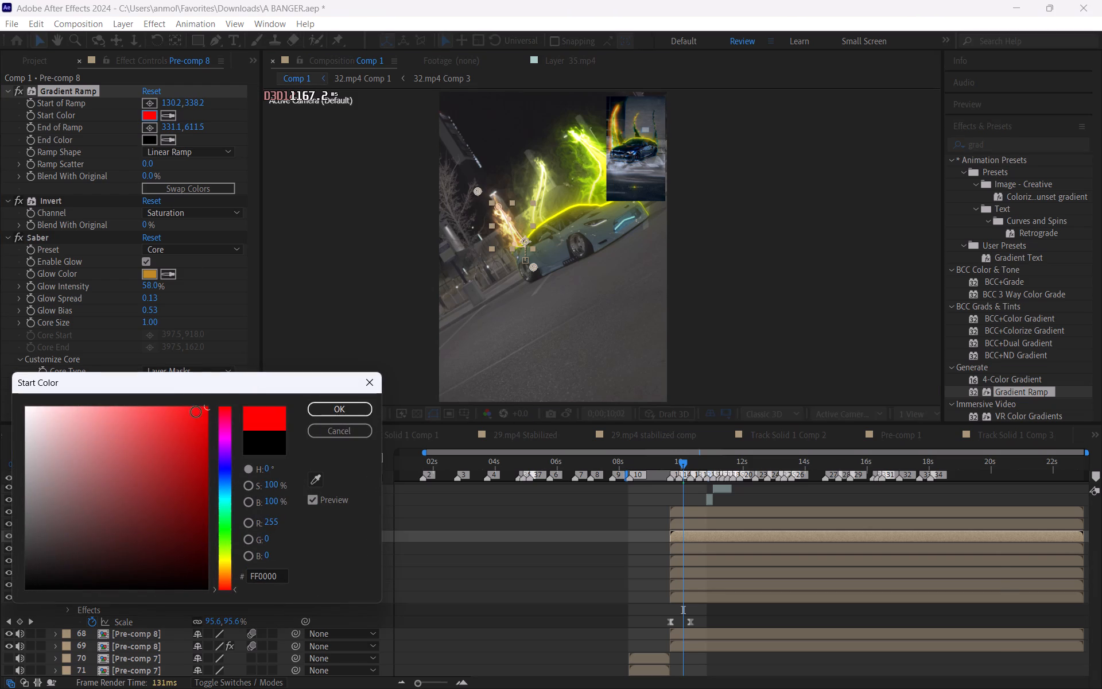
pyautogui.moveTo(196, 412); pyautogui.dragTo(297, 390)
pyautogui.moveTo(196, 424); pyautogui.dragTo(0, 688)
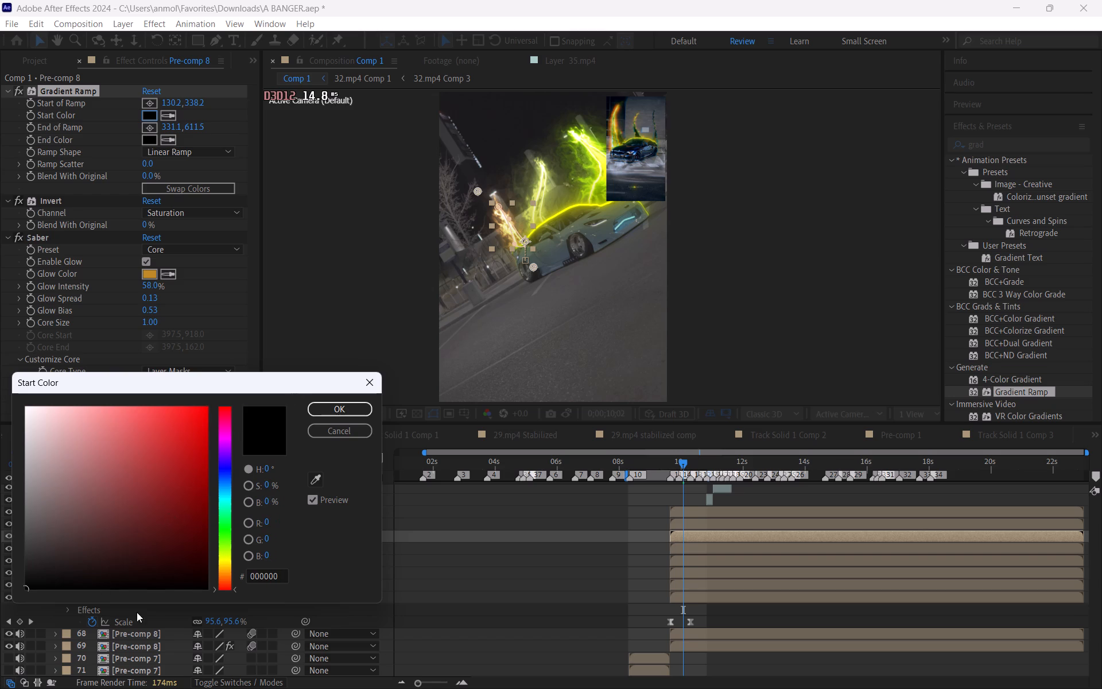
pyautogui.moveTo(224, 536); pyautogui.dragTo(228, 524)
pyautogui.moveTo(166, 463); pyautogui.dragTo(239, 375)
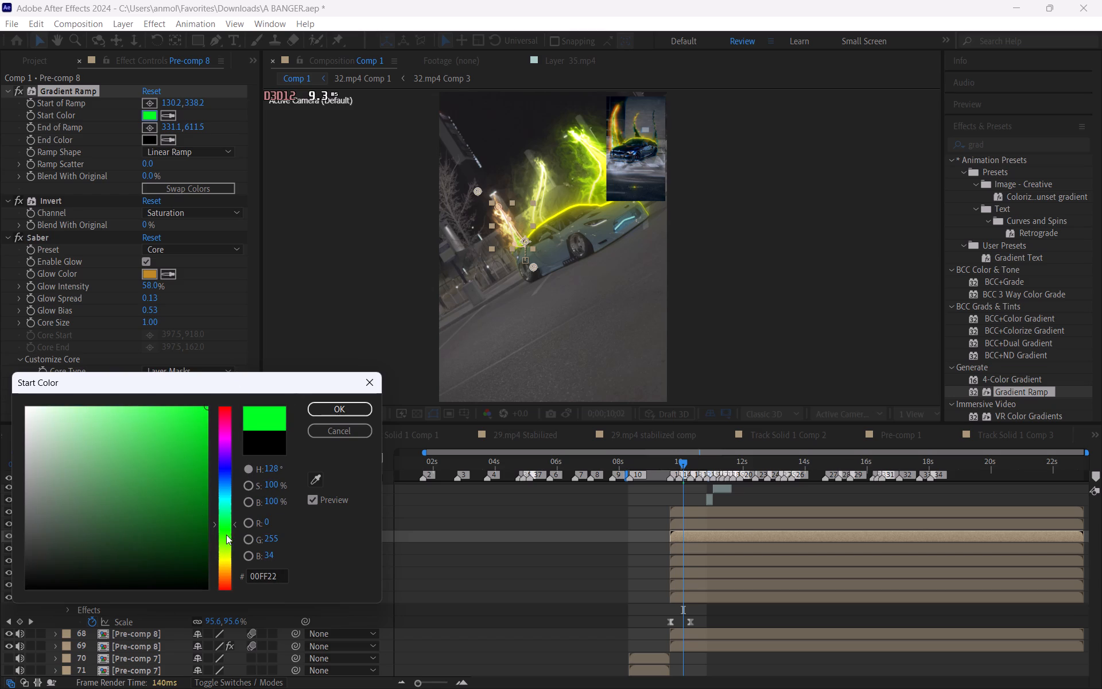
pyautogui.moveTo(225, 528); pyautogui.dragTo(228, 543)
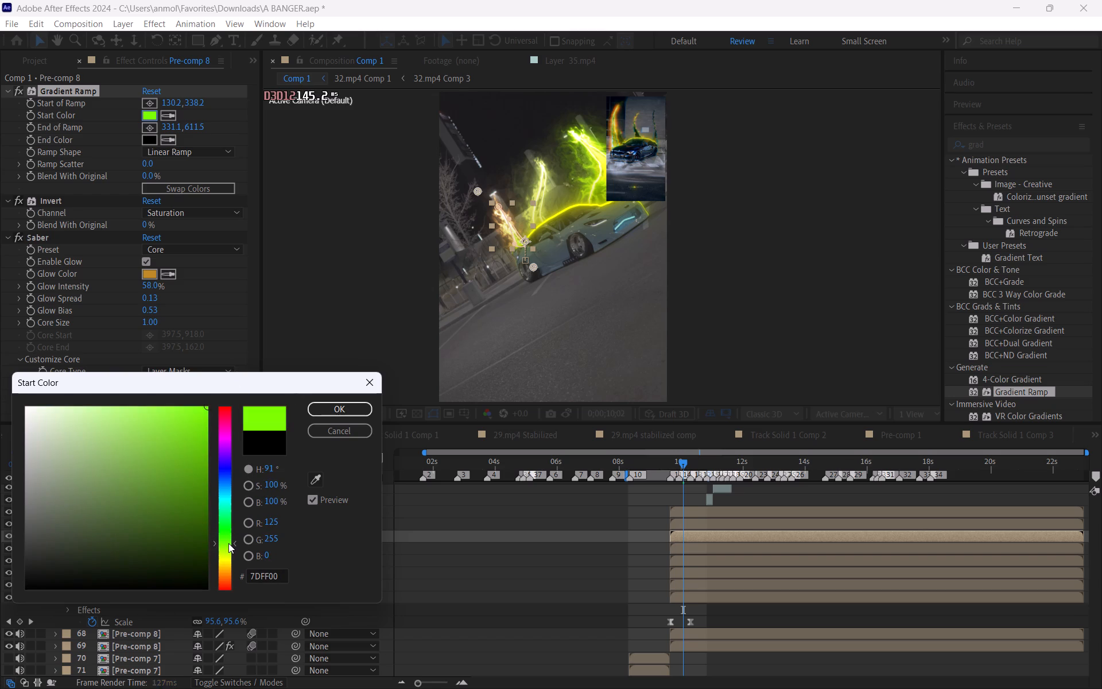
pyautogui.moveTo(228, 543); pyautogui.dragTo(231, 549)
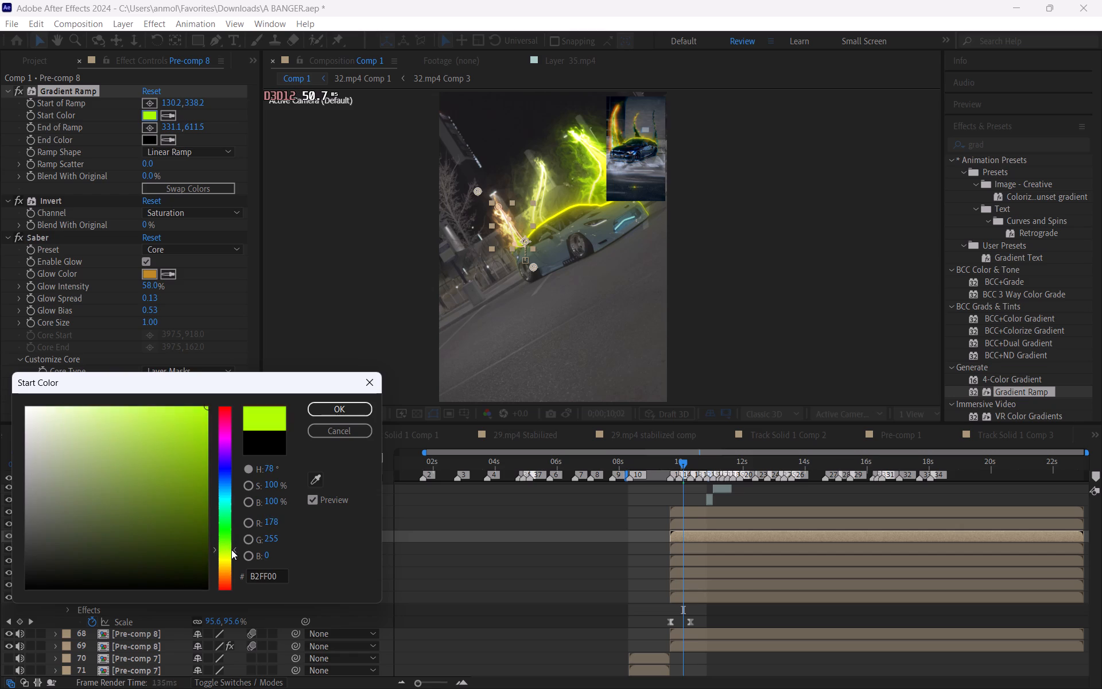
pyautogui.moveTo(231, 549); pyautogui.dragTo(231, 555)
pyautogui.click(337, 410)
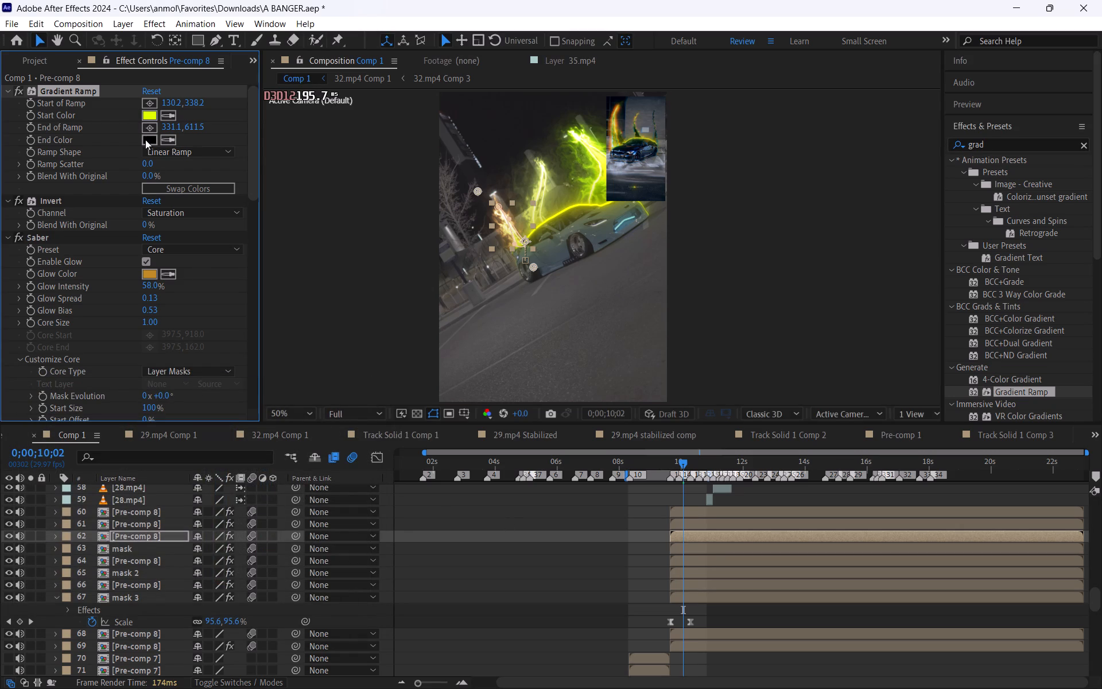
# Reposition the Gradient Ramp on Pre-comp 8 layer 62 with its end at about 370, 624 and its start at about 203, 390.
pyautogui.moveTo(531, 265); pyautogui.dragTo(521, 254)
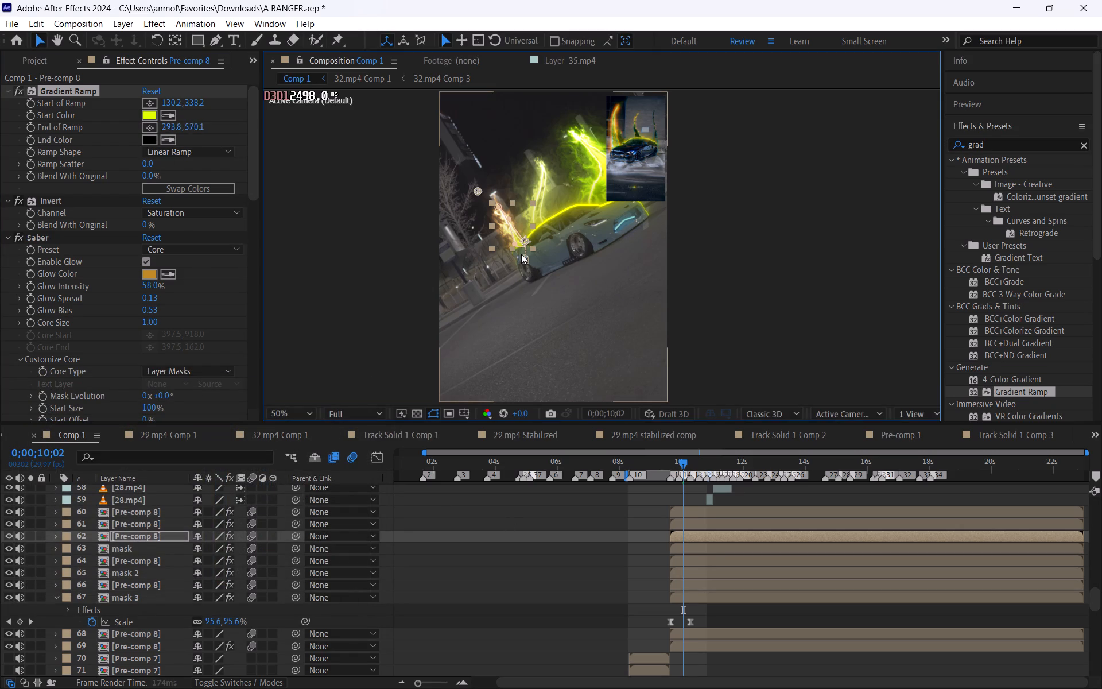
pyautogui.moveTo(521, 254); pyautogui.dragTo(541, 267)
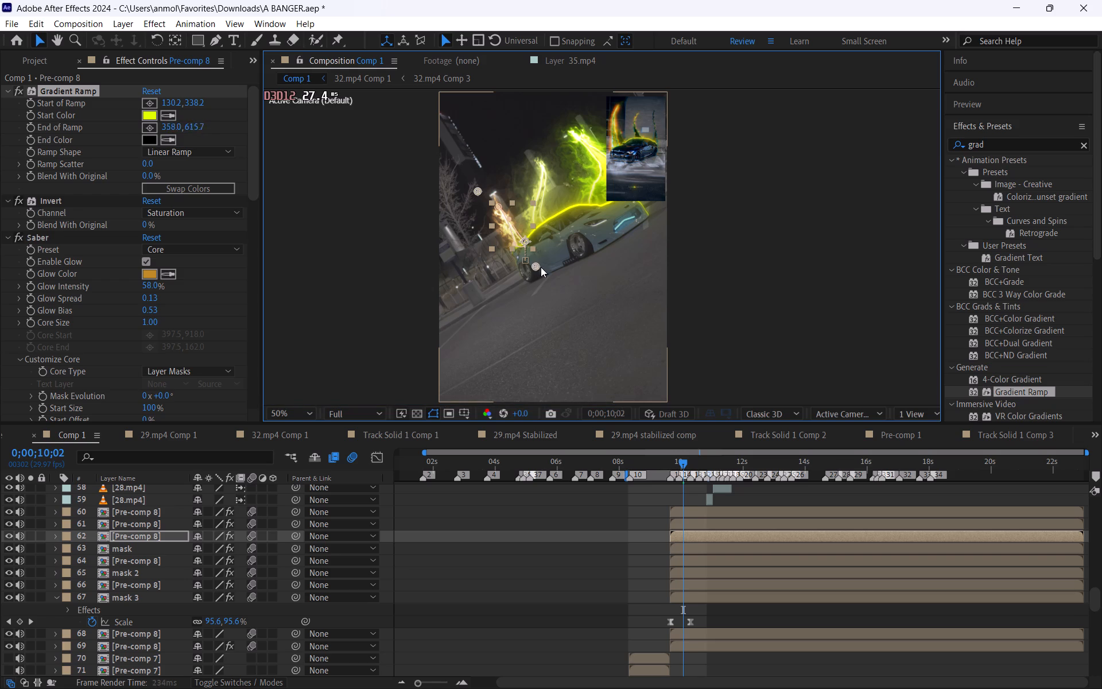
pyautogui.moveTo(541, 267); pyautogui.dragTo(548, 305)
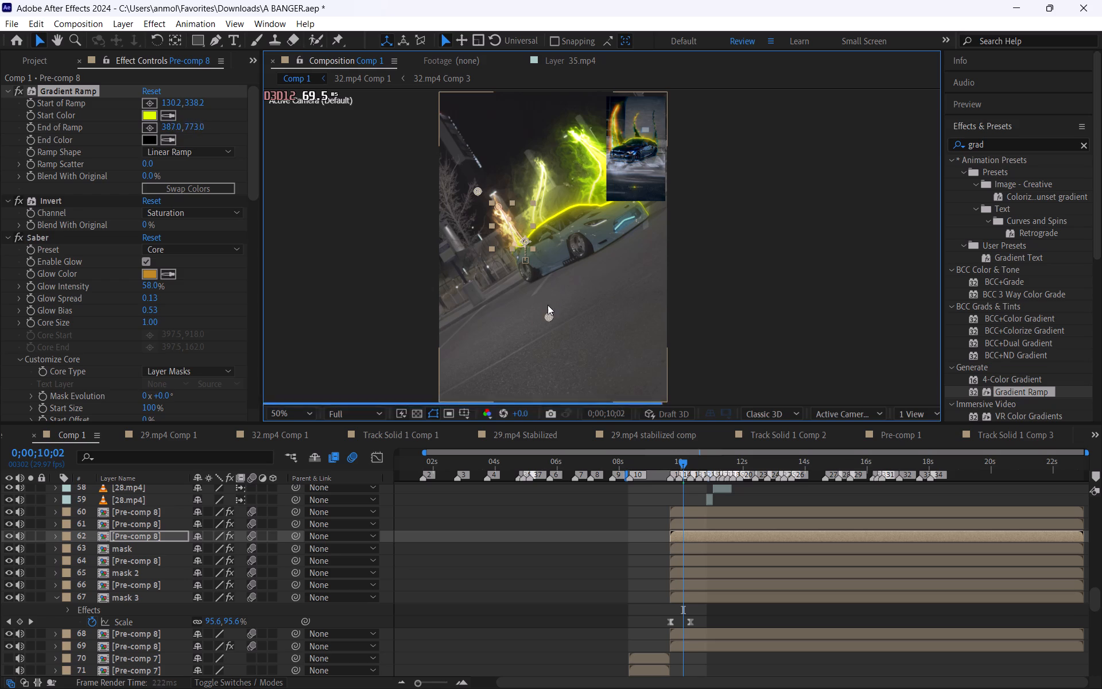
pyautogui.moveTo(548, 305); pyautogui.dragTo(541, 266)
pyautogui.moveTo(476, 191); pyautogui.dragTo(496, 207)
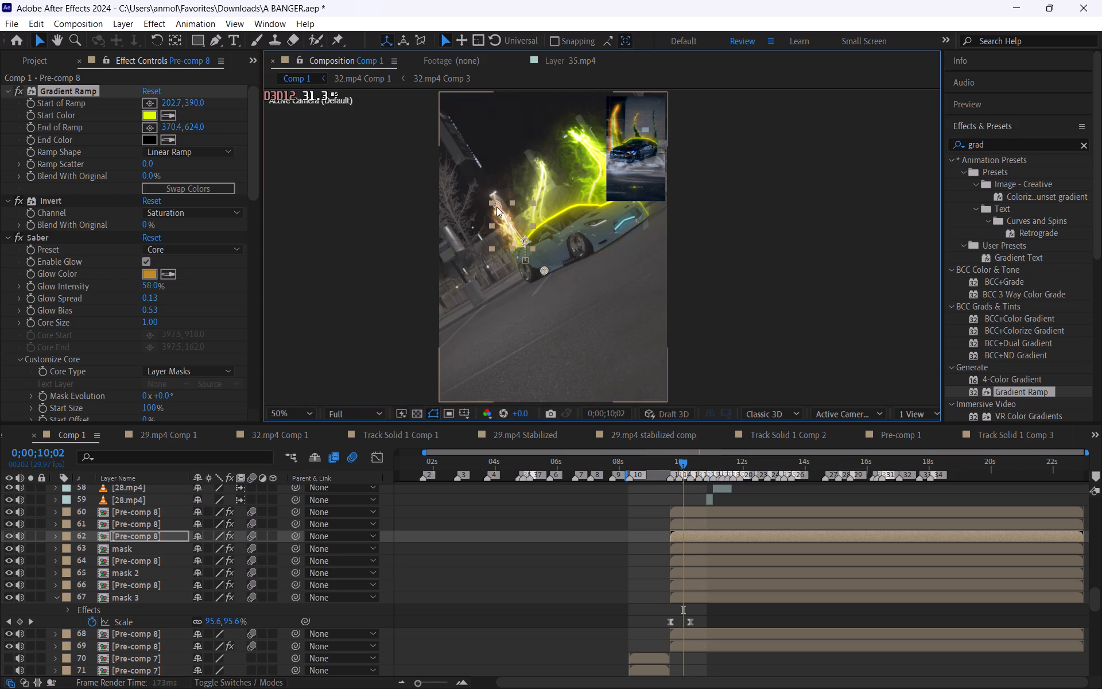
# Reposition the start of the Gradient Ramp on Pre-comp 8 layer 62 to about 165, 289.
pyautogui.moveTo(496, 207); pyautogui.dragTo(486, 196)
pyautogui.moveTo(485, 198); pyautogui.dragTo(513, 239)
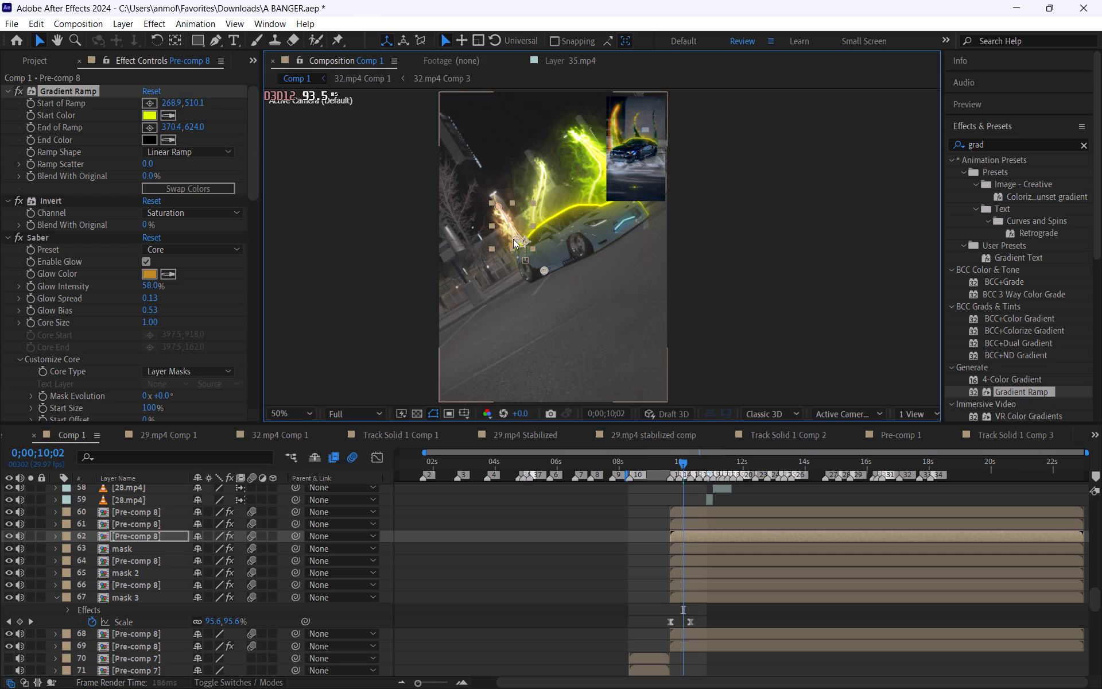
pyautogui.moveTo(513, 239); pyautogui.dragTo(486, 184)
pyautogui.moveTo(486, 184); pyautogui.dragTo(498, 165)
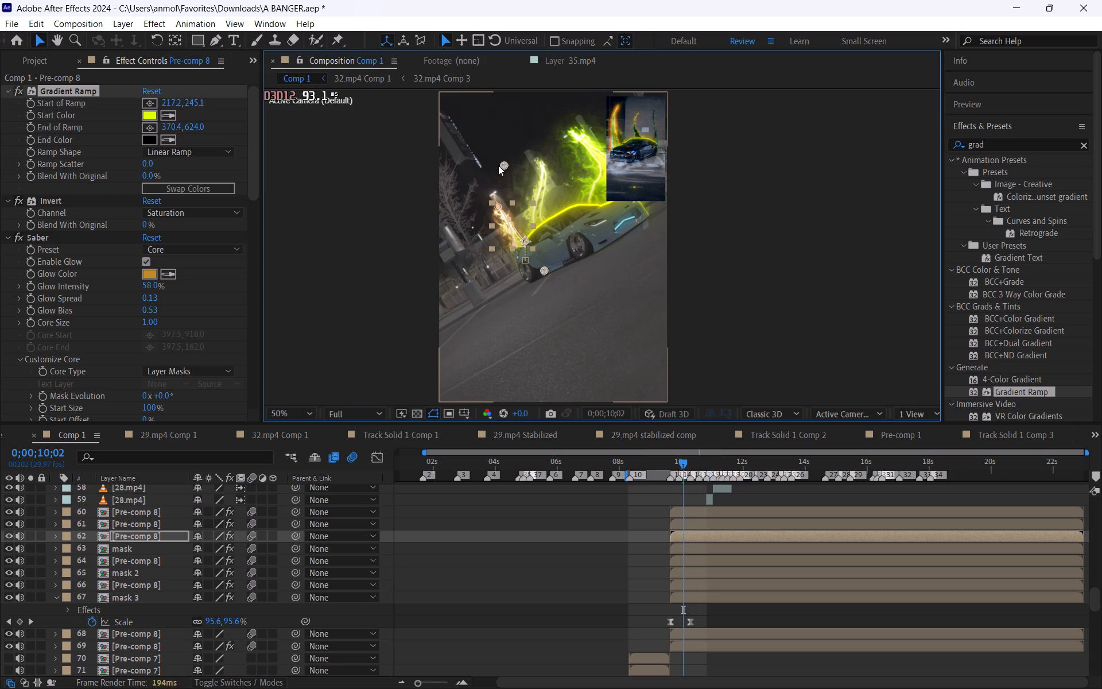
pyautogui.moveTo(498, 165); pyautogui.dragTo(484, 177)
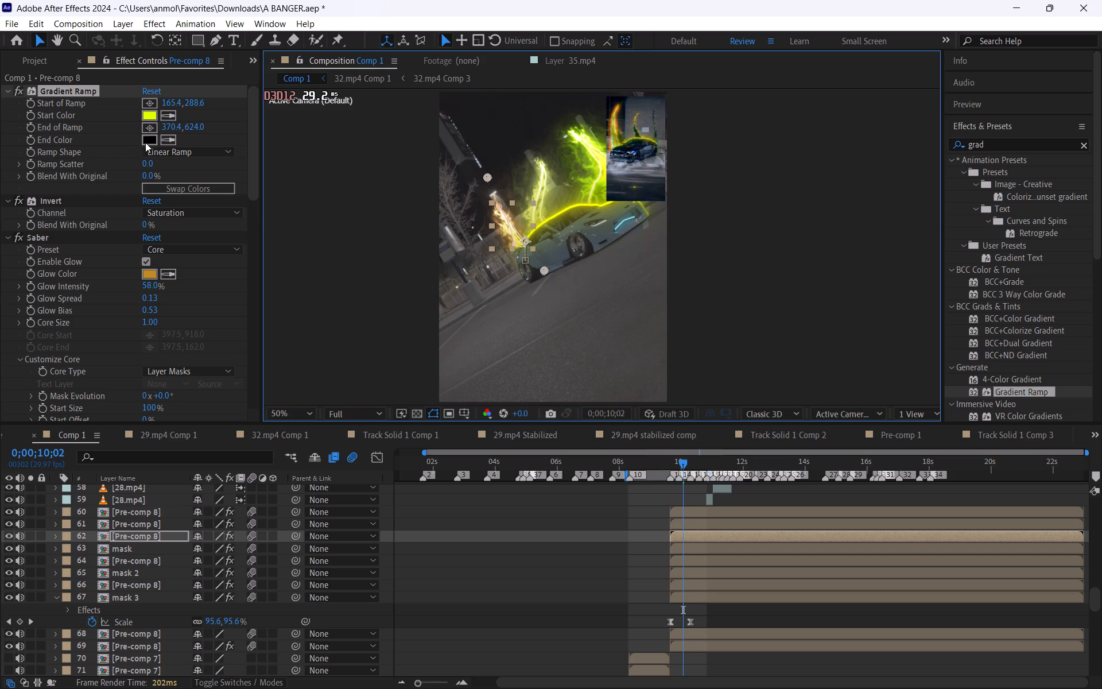
# Set the End Color of the Gradient Ramp on Pre-comp 8 layer 62 to yellow-green DDFF00.
pyautogui.click(147, 139)
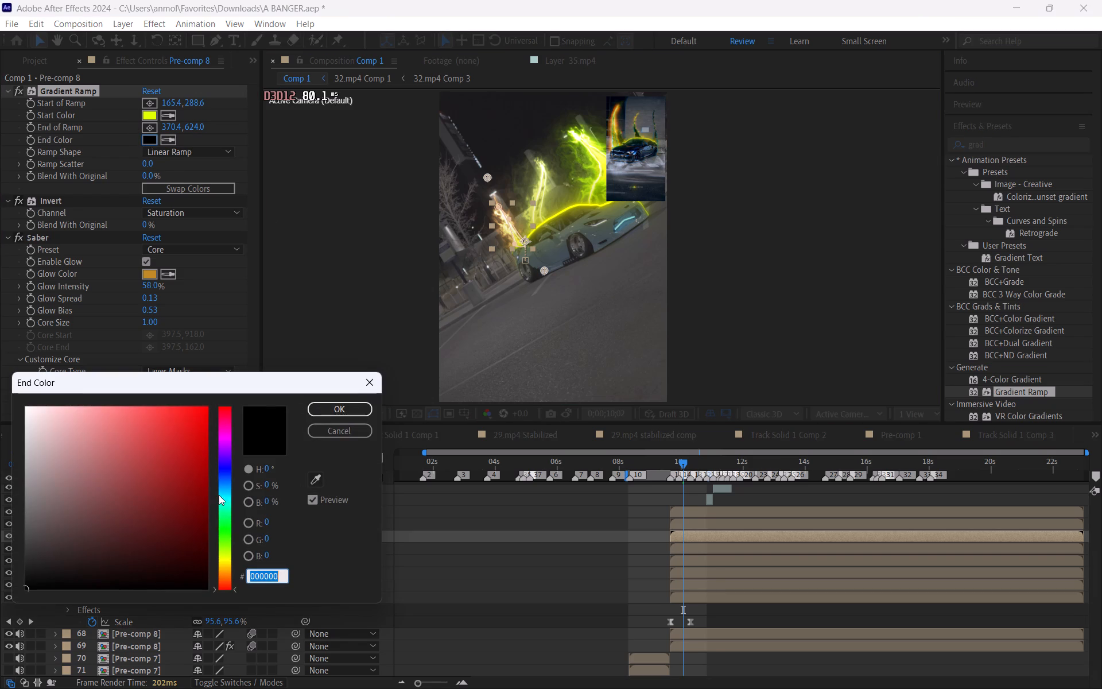
pyautogui.moveTo(226, 535); pyautogui.dragTo(231, 558)
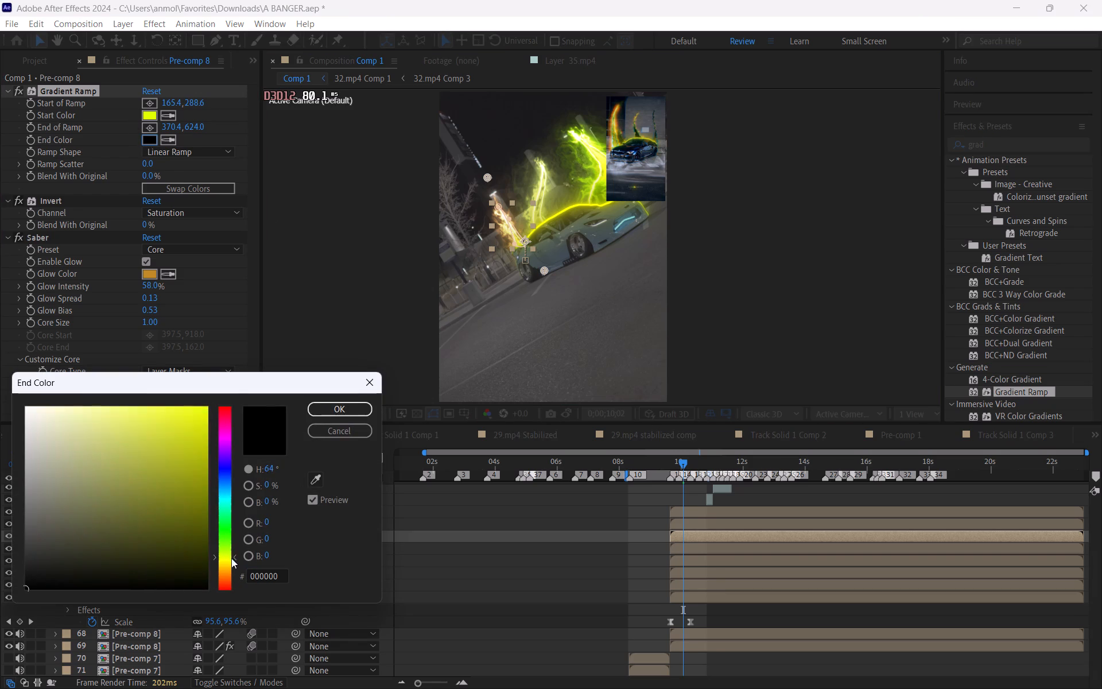
pyautogui.moveTo(231, 558); pyautogui.dragTo(227, 555)
pyautogui.moveTo(176, 455); pyautogui.dragTo(275, 357)
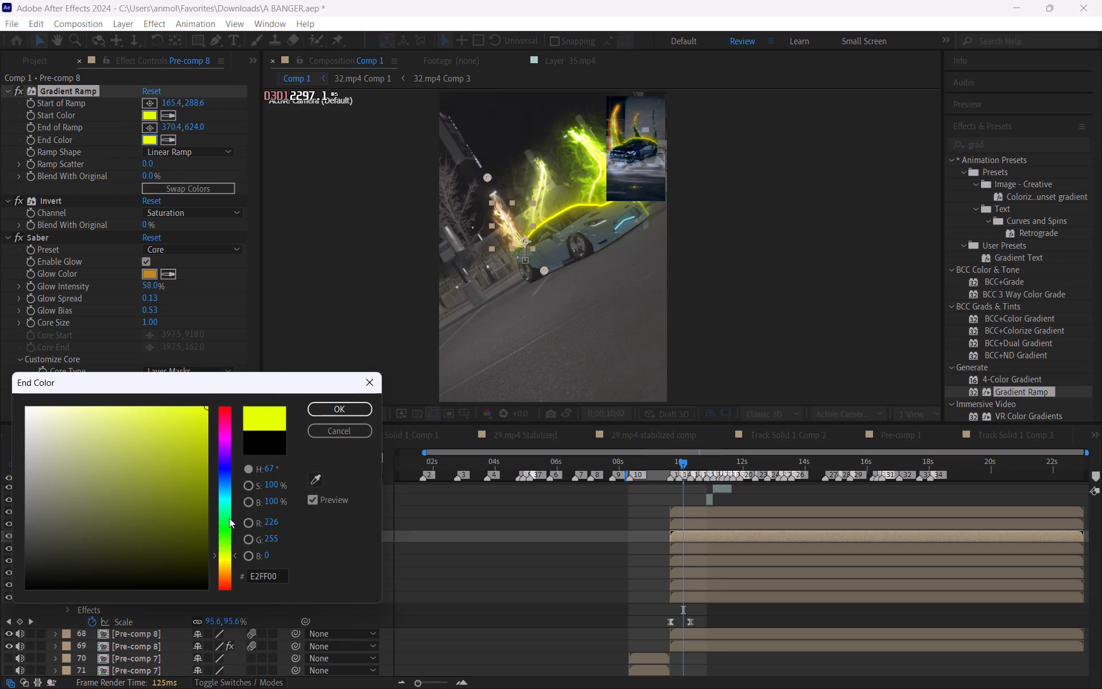
pyautogui.moveTo(224, 545); pyautogui.dragTo(227, 548)
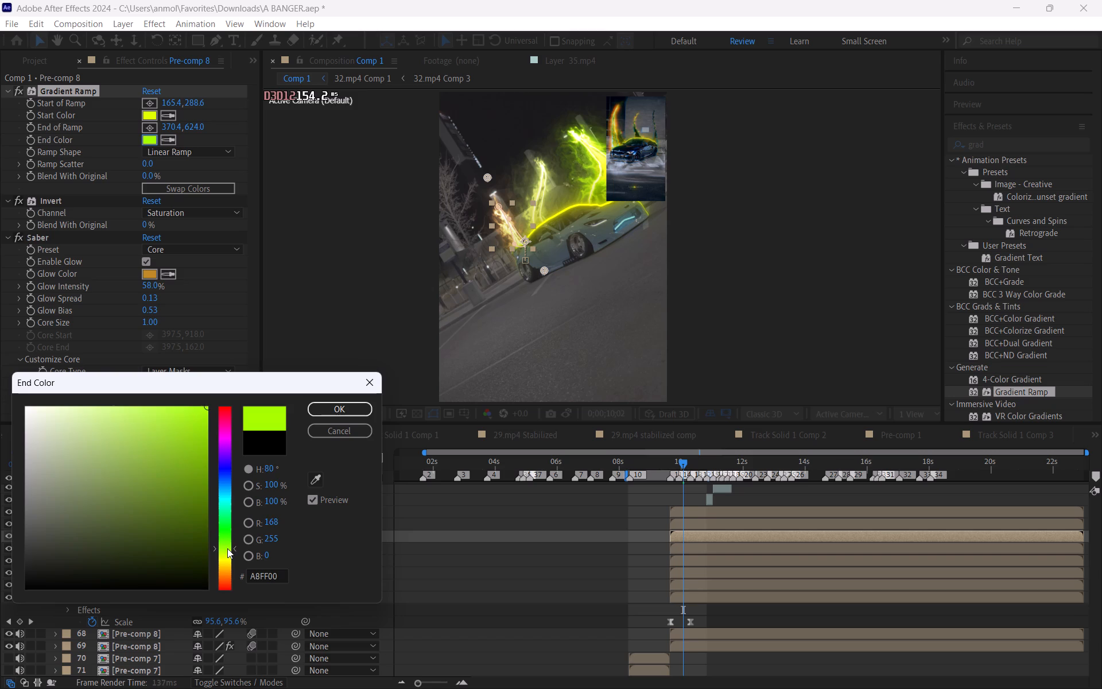
pyautogui.moveTo(227, 548); pyautogui.dragTo(230, 555)
pyautogui.click(343, 412)
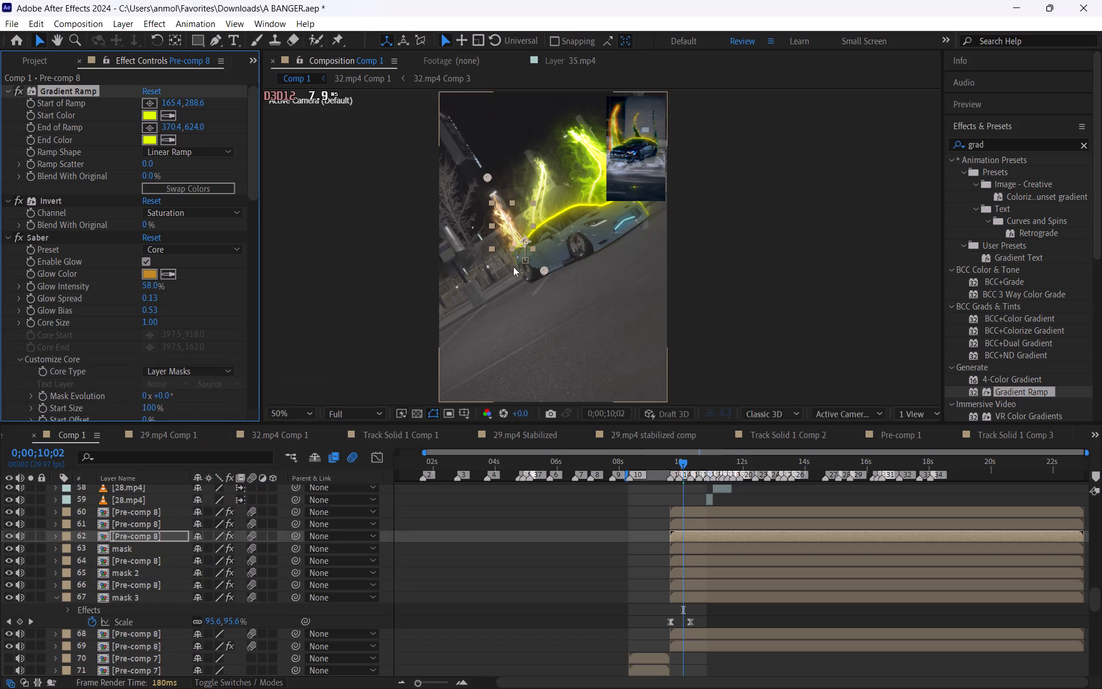
# Reposition the Gradient Ramp on Pre-comp 8 layer 62 with its end at about 312, 552 and its start at about 161, 394.
pyautogui.moveTo(542, 272); pyautogui.dragTo(526, 252)
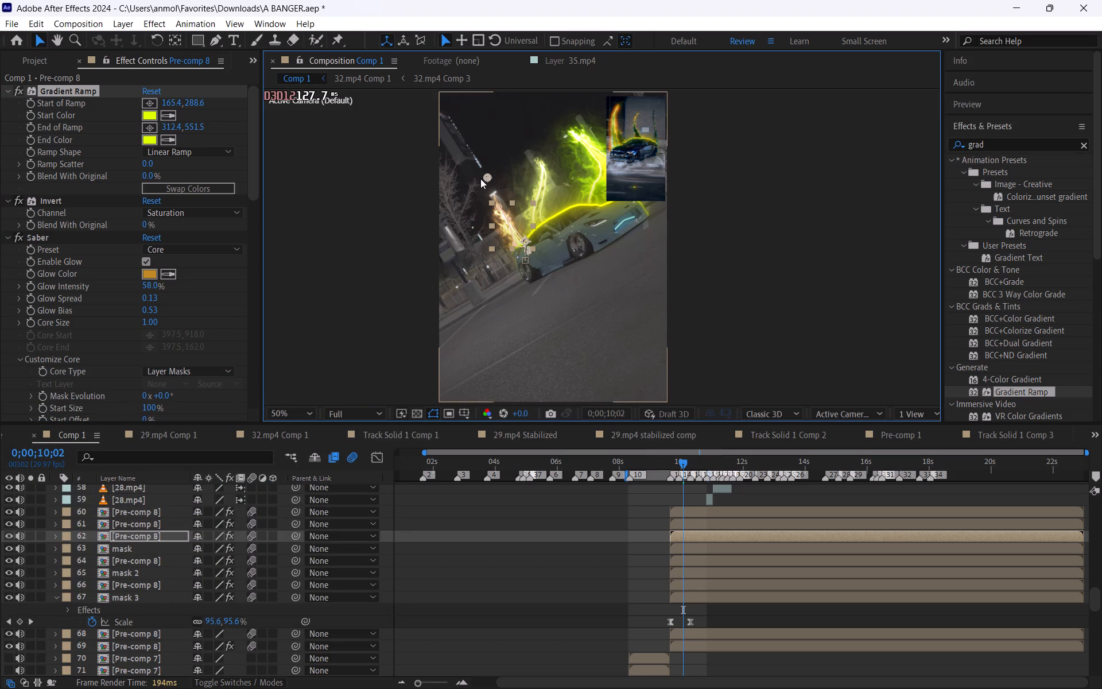
pyautogui.moveTo(483, 176); pyautogui.dragTo(500, 227)
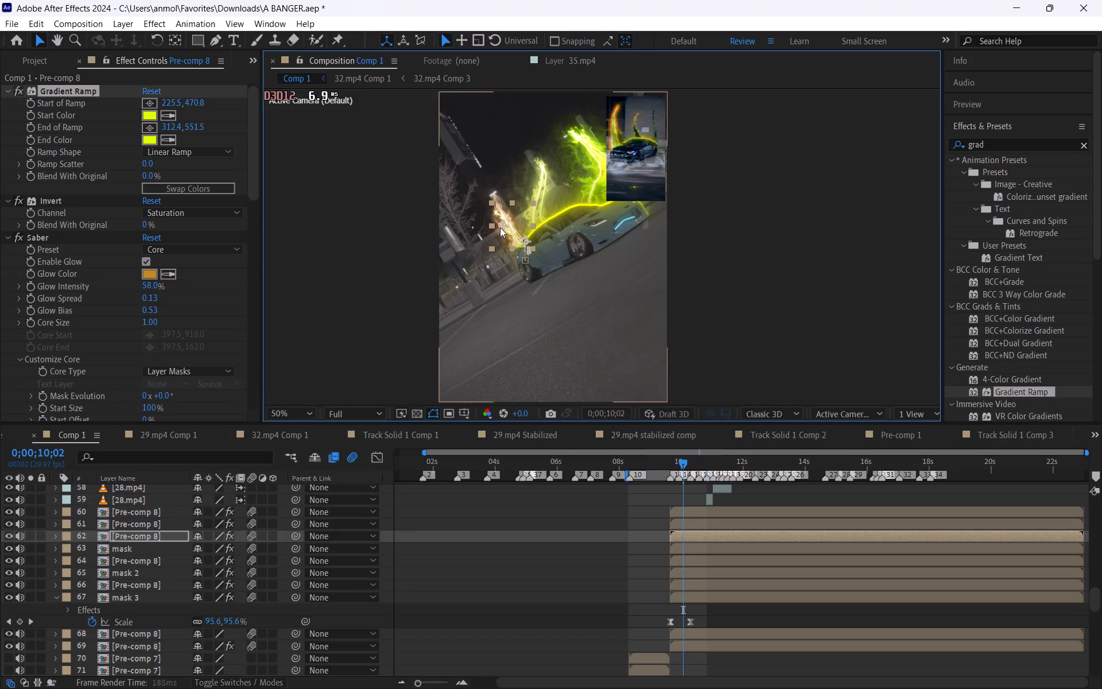
pyautogui.moveTo(500, 227); pyautogui.dragTo(477, 208)
pyautogui.moveTo(477, 208); pyautogui.dragTo(482, 206)
pyautogui.click(577, 591)
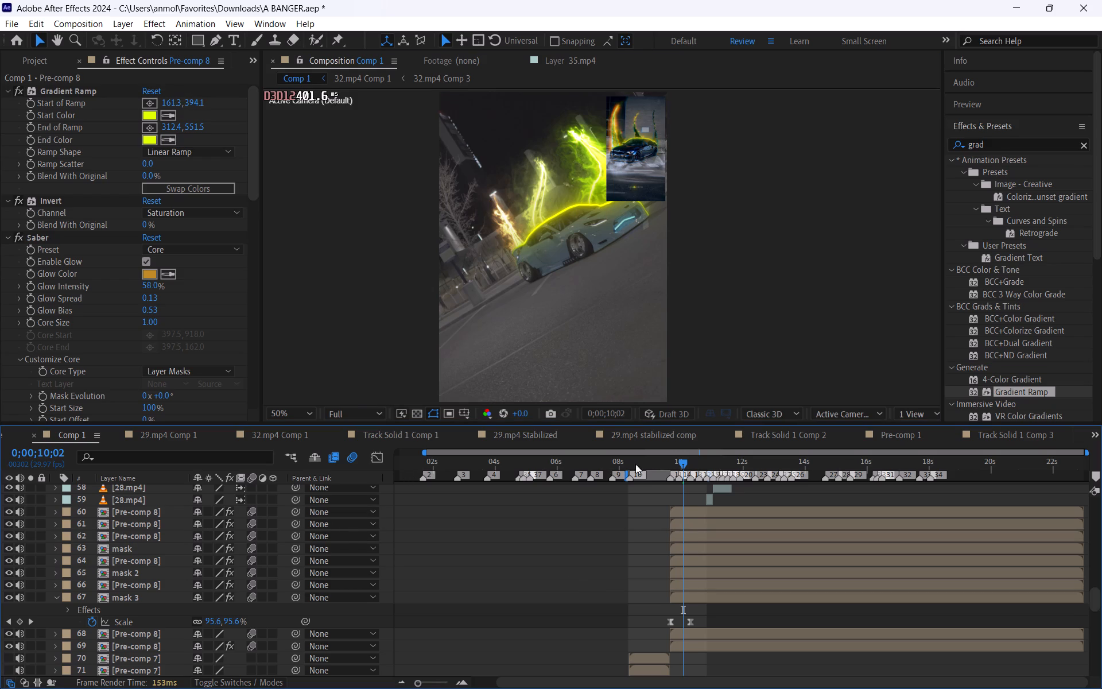
# Move the current time in Comp 1 to 0;00;10;04.
pyautogui.click(685, 463)
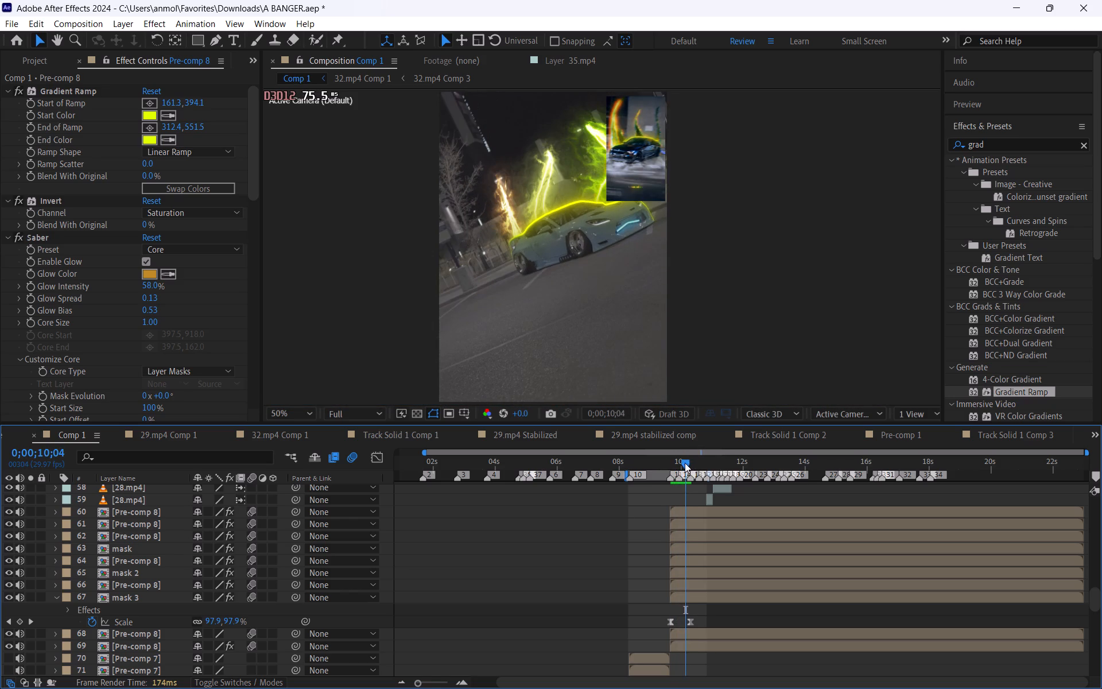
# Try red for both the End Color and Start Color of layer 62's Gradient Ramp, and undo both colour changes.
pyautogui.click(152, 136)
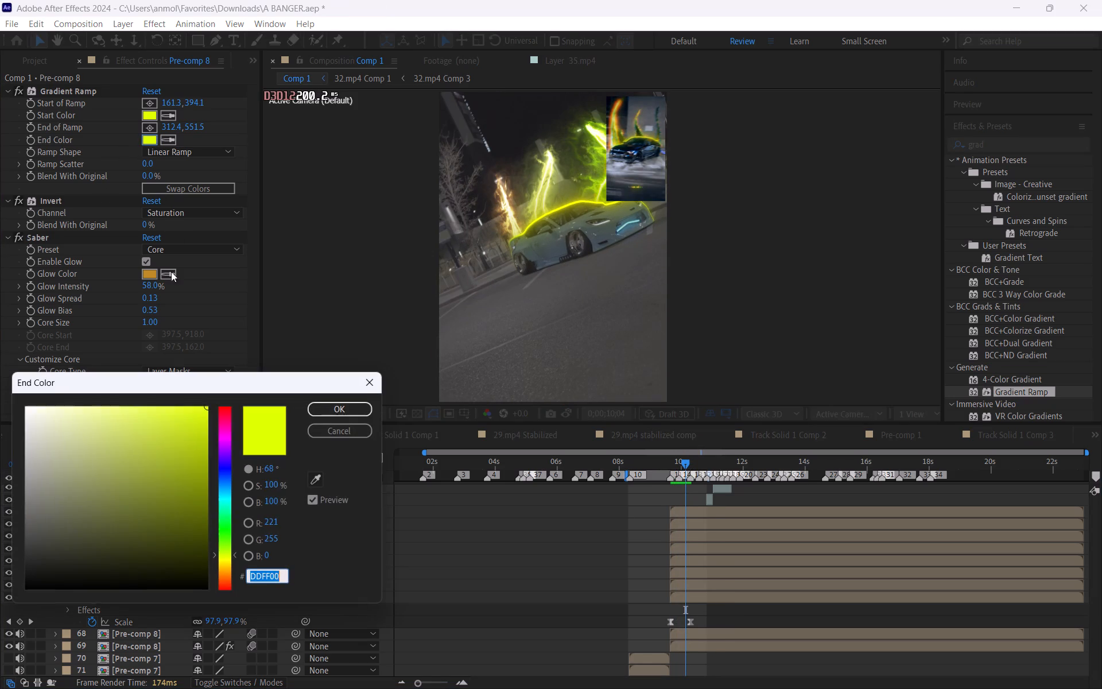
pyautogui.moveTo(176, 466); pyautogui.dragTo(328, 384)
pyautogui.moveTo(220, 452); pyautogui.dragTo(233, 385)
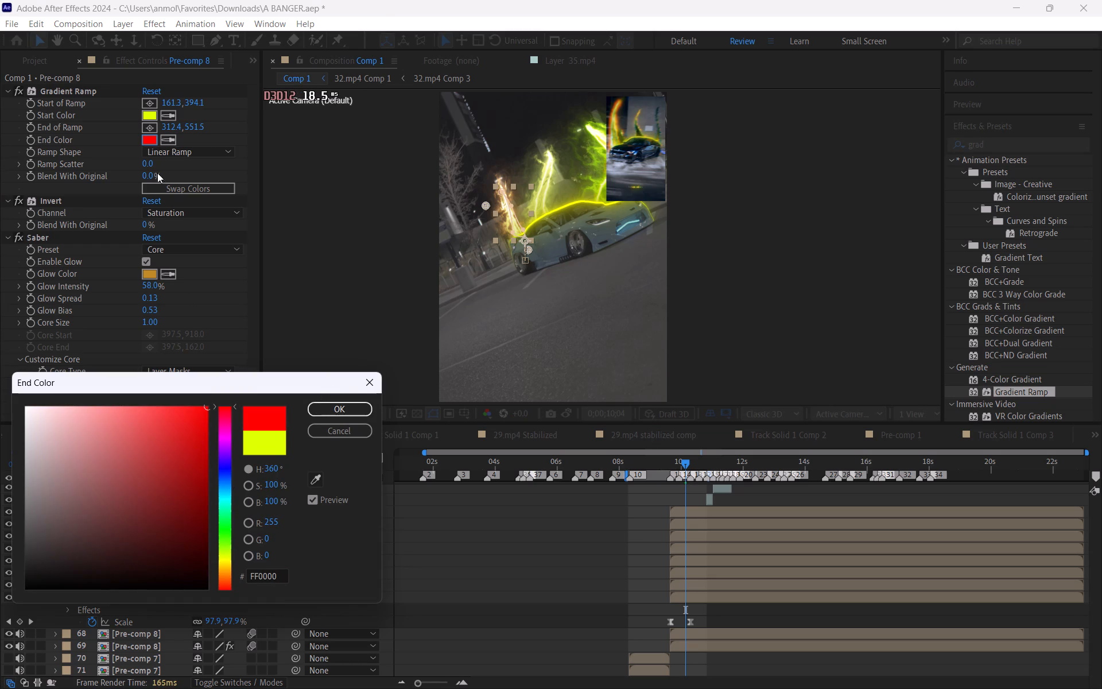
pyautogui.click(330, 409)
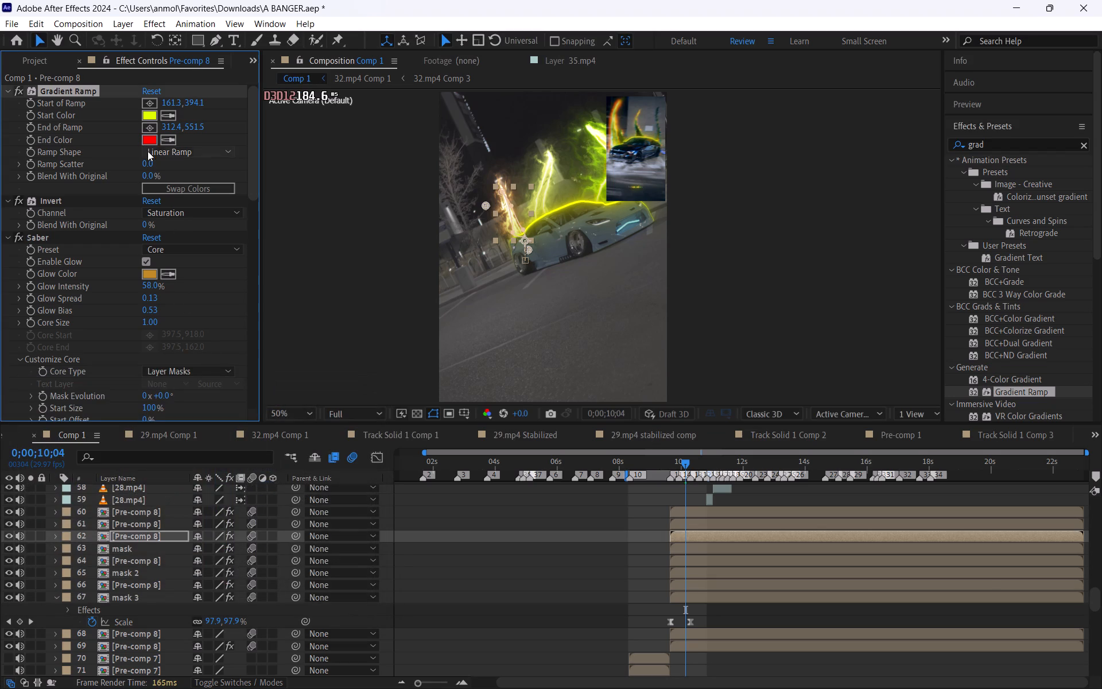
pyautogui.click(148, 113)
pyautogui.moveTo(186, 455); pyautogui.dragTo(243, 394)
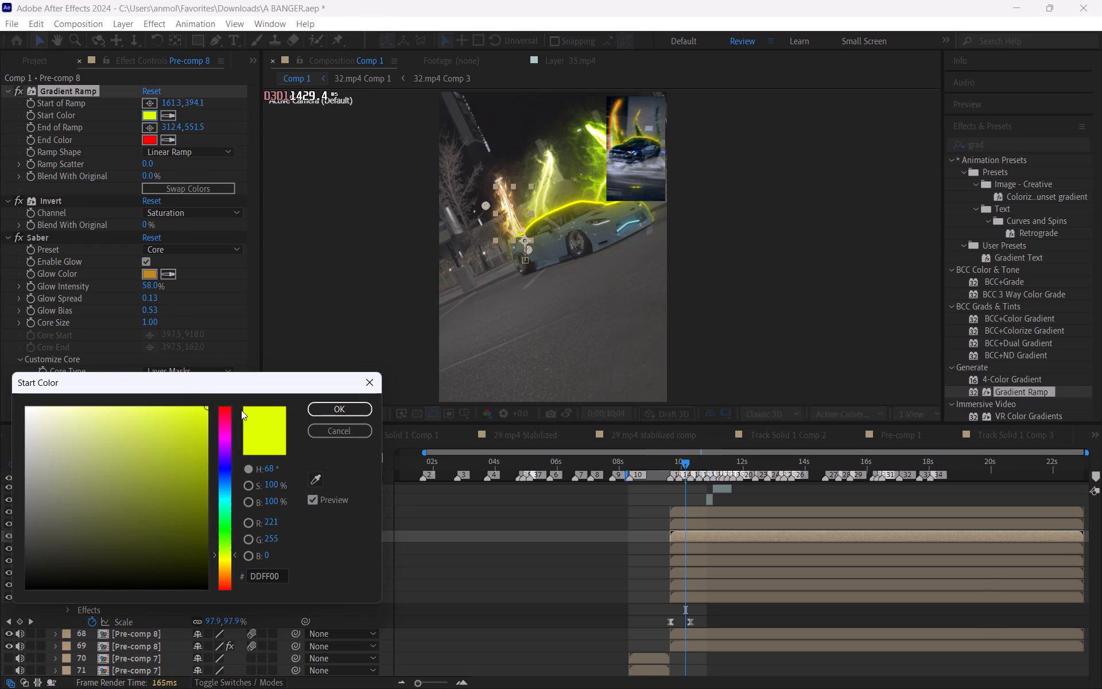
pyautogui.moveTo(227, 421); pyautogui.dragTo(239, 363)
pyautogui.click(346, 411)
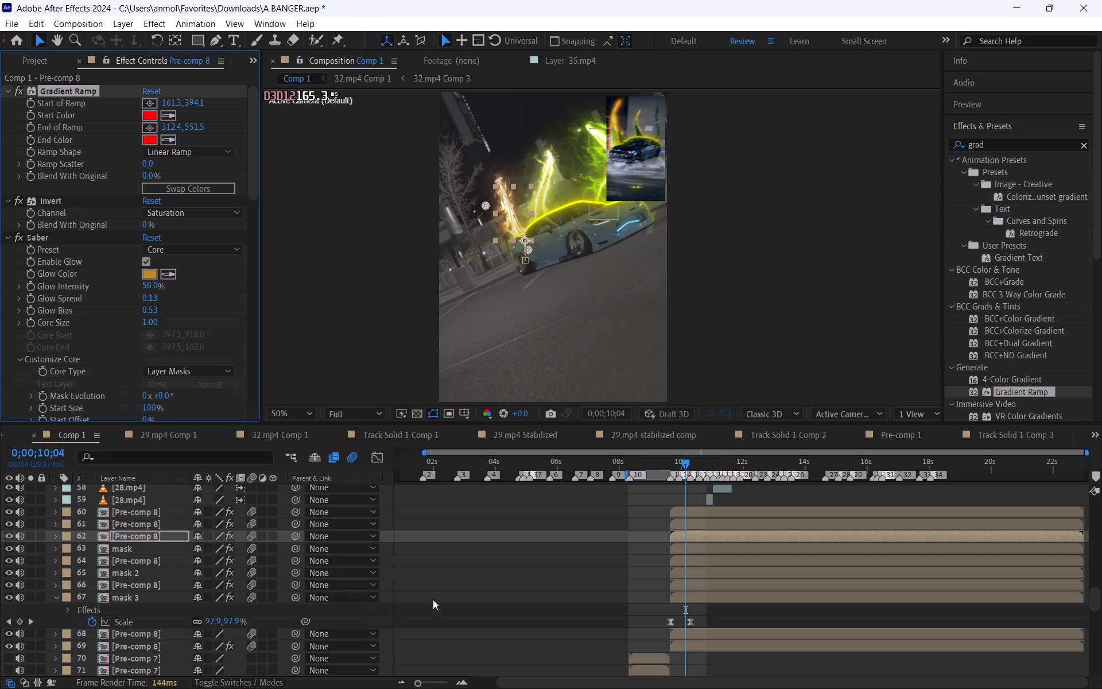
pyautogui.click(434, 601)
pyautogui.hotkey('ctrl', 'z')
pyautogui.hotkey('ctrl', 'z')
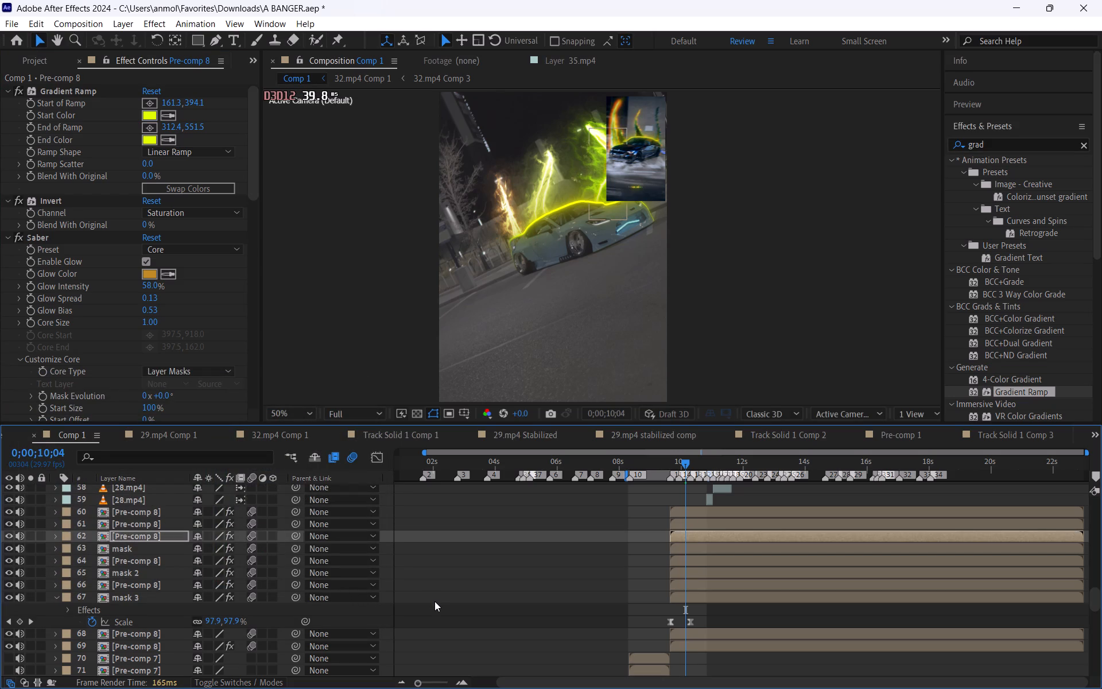
# Set the Saber Glow Color on Pre-comp 8 layer 62 to fully saturated orange FFA400.
pyautogui.click(148, 274)
pyautogui.moveTo(182, 489); pyautogui.dragTo(182, 487)
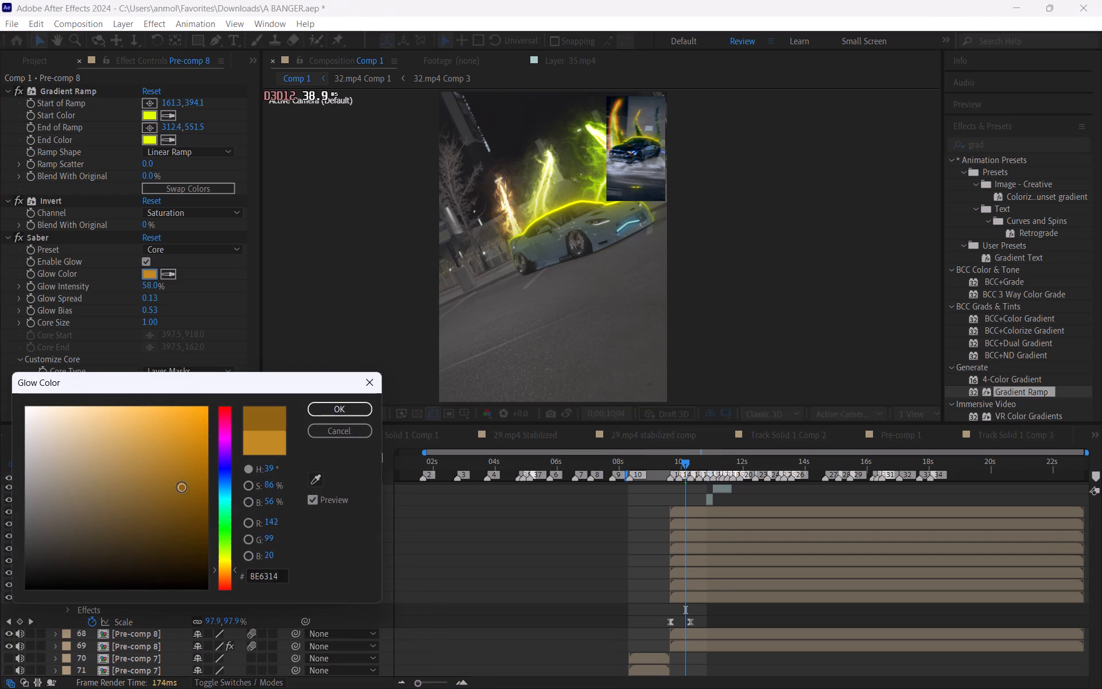
pyautogui.moveTo(182, 487); pyautogui.dragTo(214, 388)
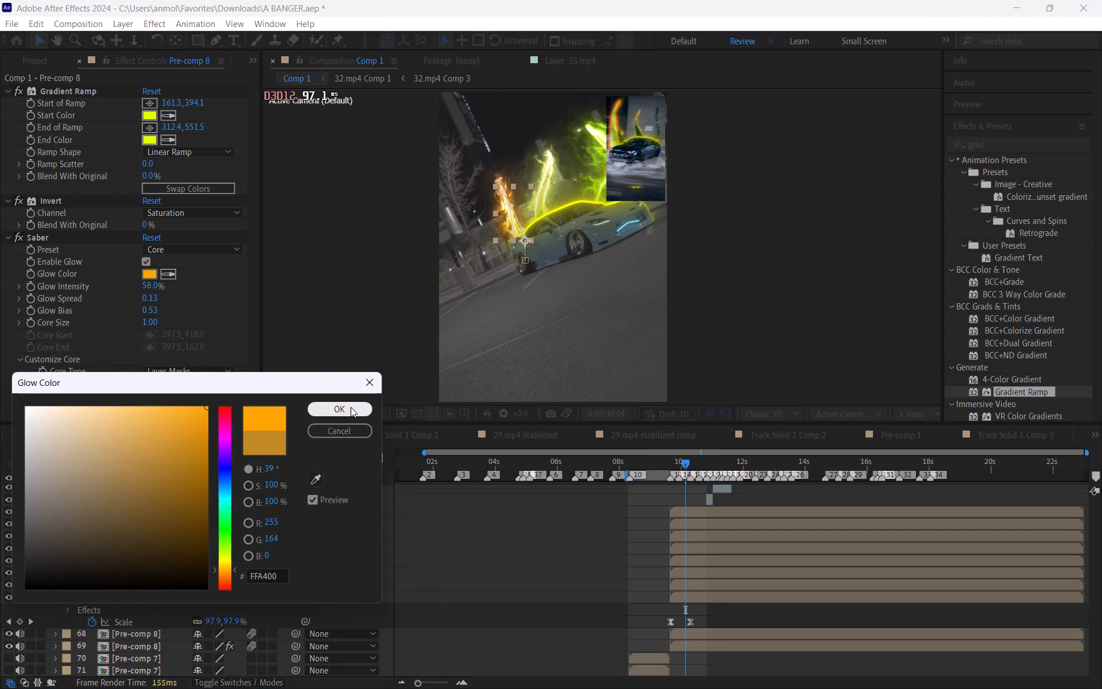
pyautogui.click(351, 407)
pyautogui.click(456, 531)
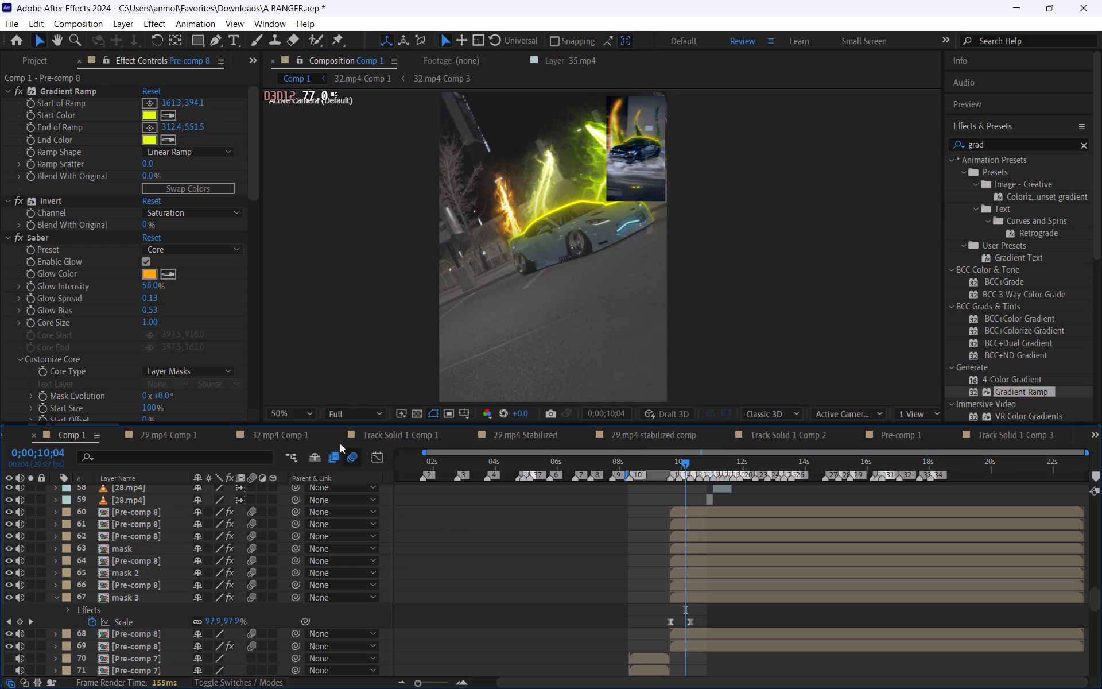
# Shift the hue of the Saber Glow Color on Pre-comp 8 layer 62 to golden yellow FFE300.
pyautogui.click(153, 280)
pyautogui.click(149, 273)
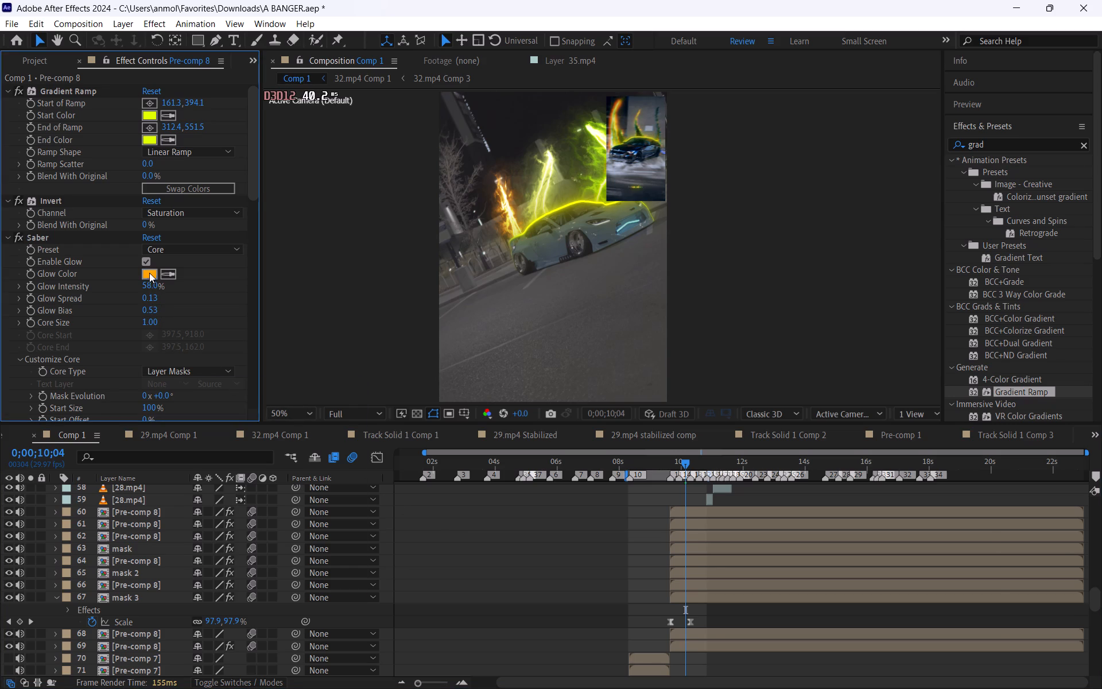
pyautogui.moveTo(224, 513); pyautogui.dragTo(235, 562)
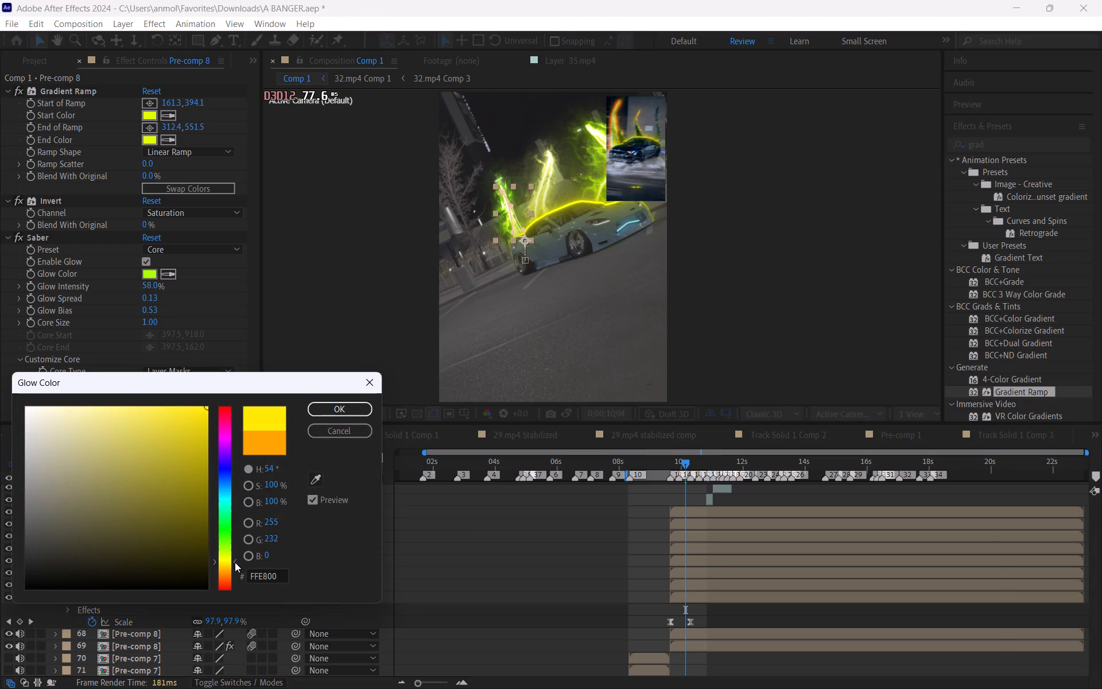
pyautogui.moveTo(235, 562); pyautogui.dragTo(233, 559)
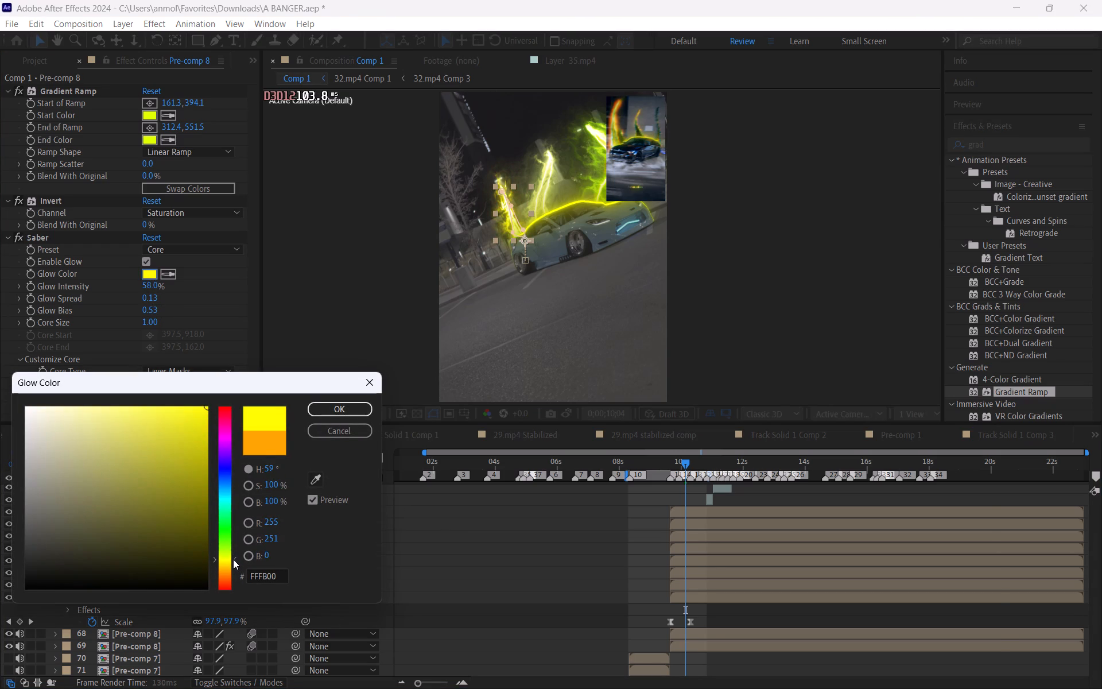
pyautogui.moveTo(233, 559); pyautogui.dragTo(233, 562)
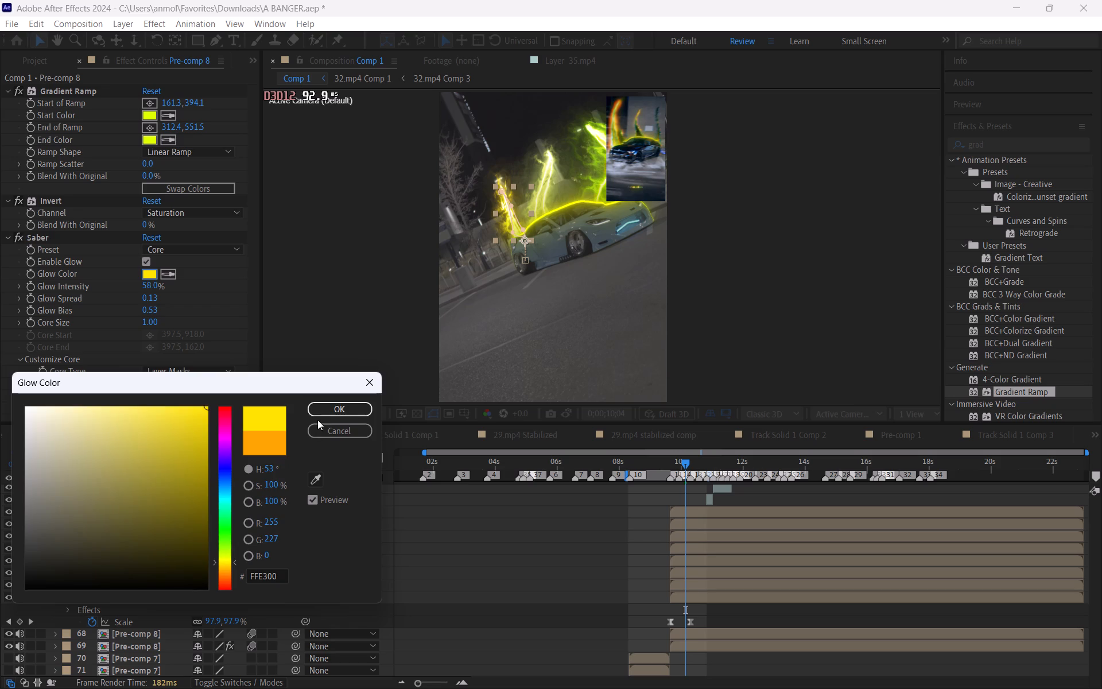
pyautogui.click(323, 410)
pyautogui.click(413, 508)
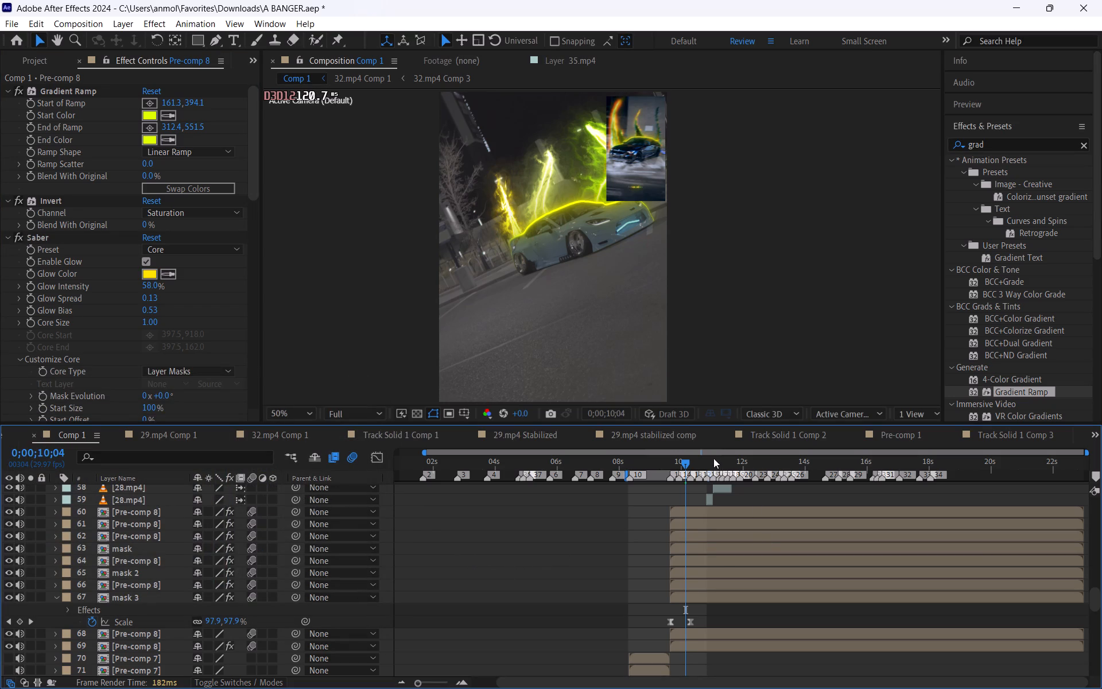
pyautogui.click(624, 556)
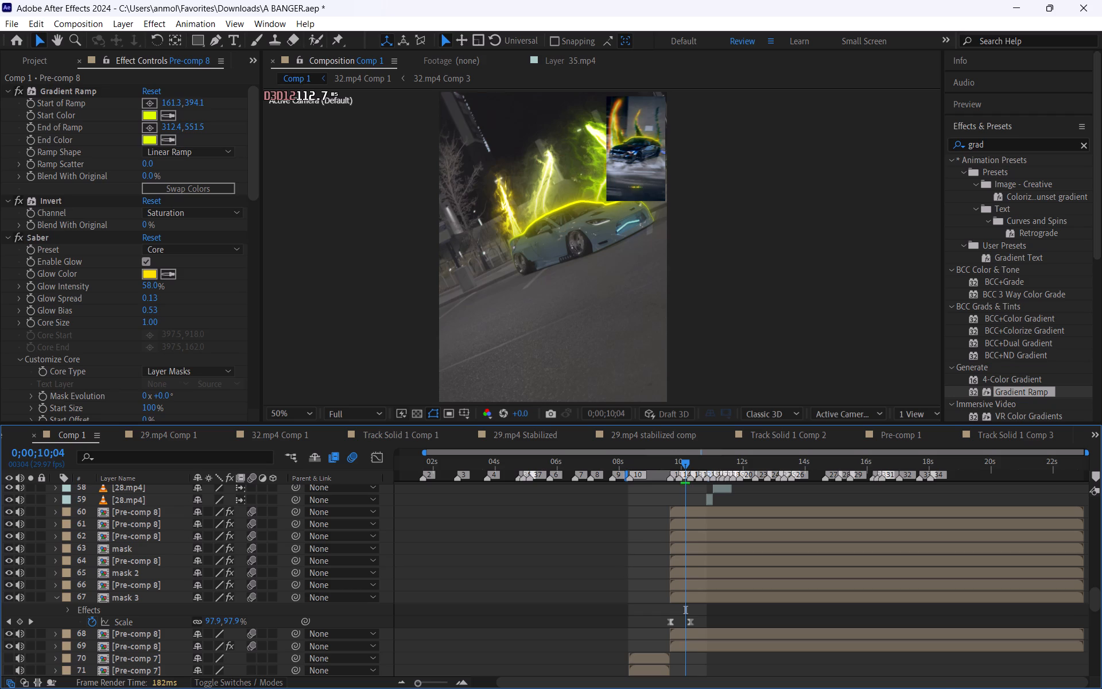